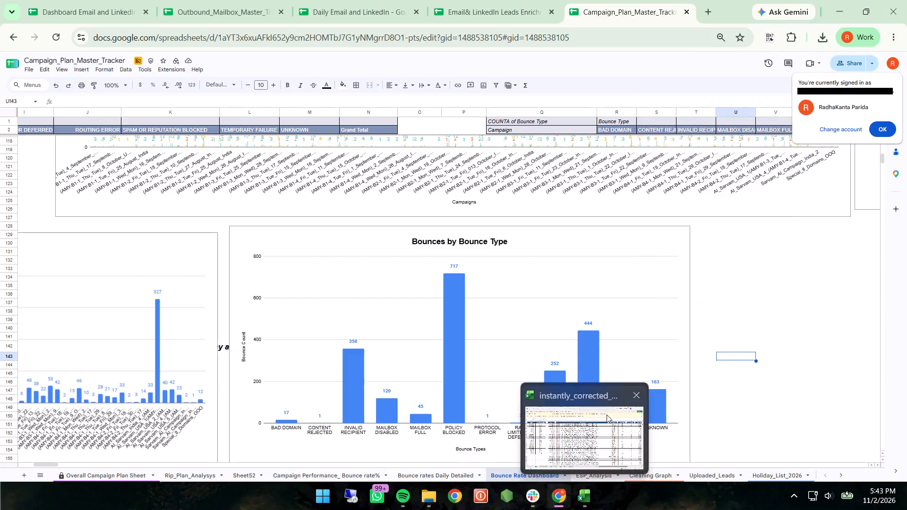
Close the open Excel workbook whose name starts with instantly_corrected.
click(632, 392)
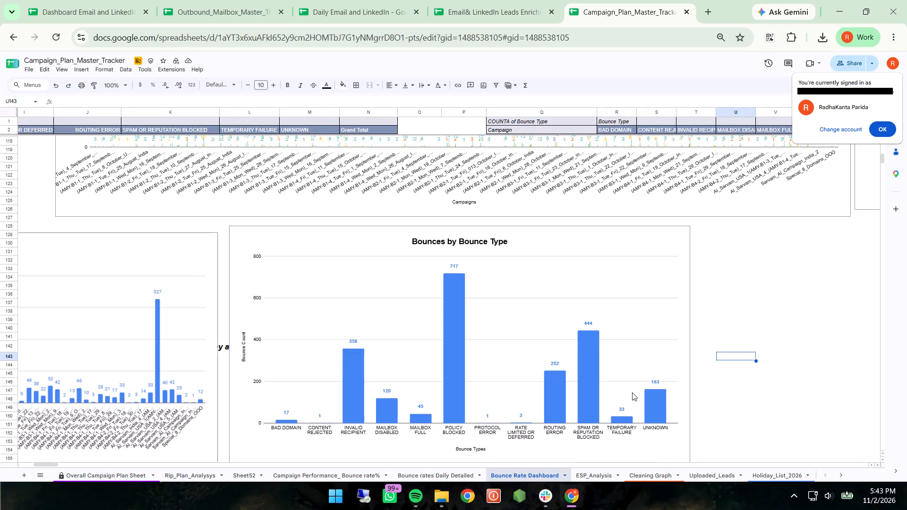
Switch to the Email& LinkedIn Leads Enrichment Apollo Export workbook and examine its Summary and Email Enrichment sheets.
click(523, 8)
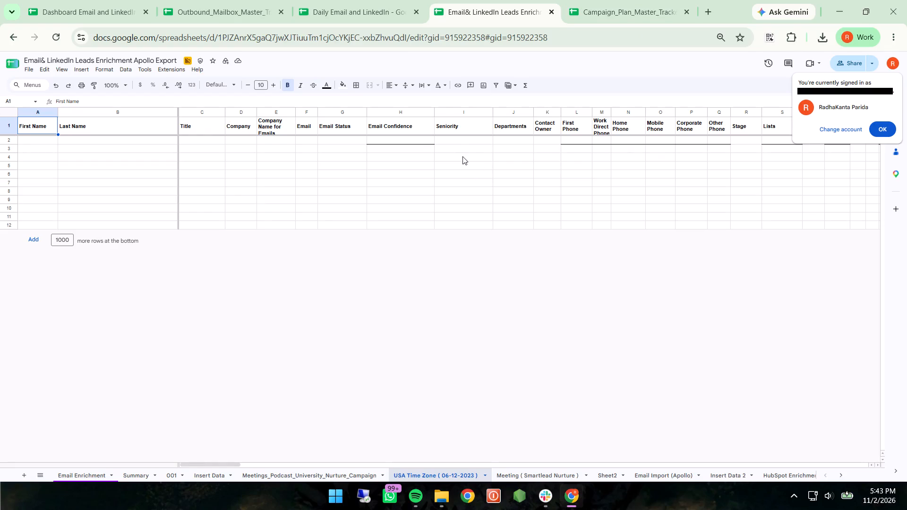
scroll(462, 156, up, 12)
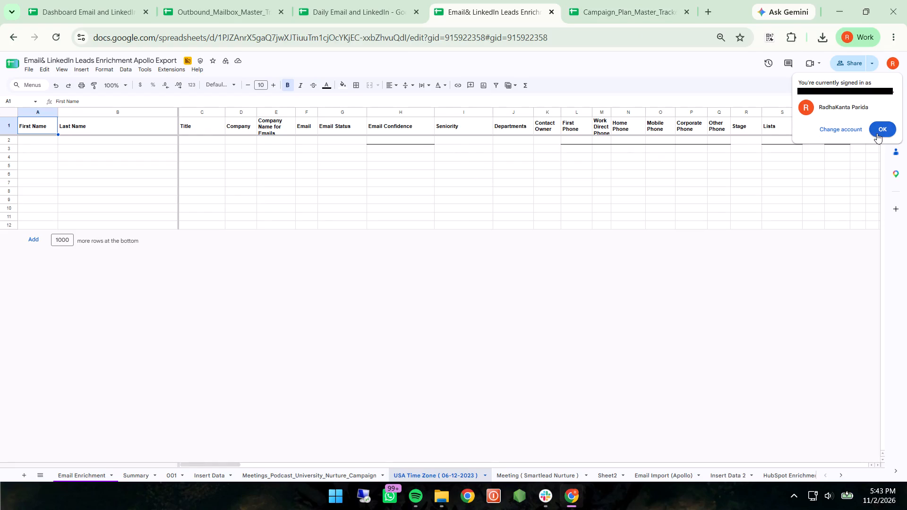
click(877, 133)
click(136, 476)
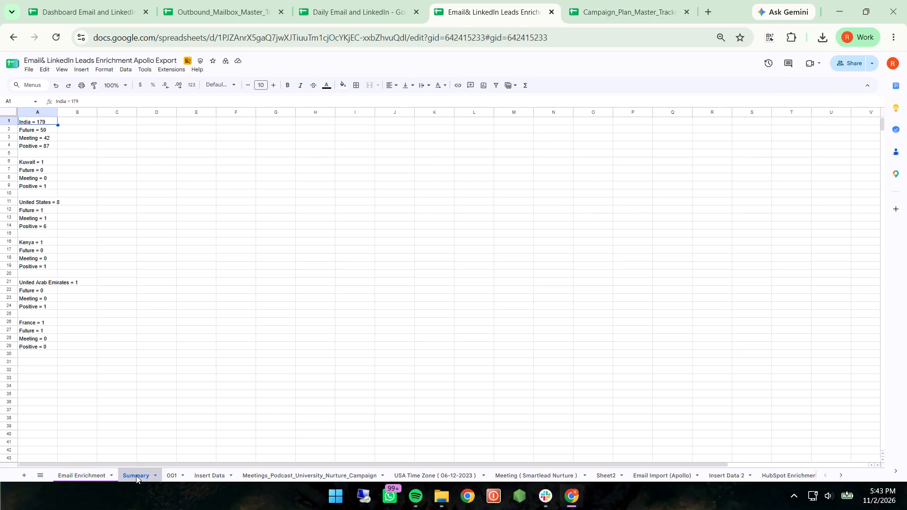
click(87, 471)
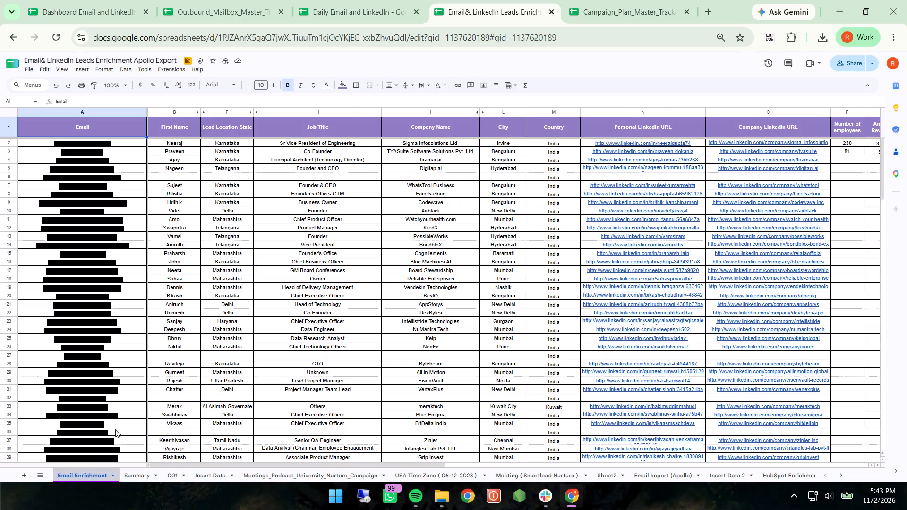
scroll(253, 262, up, 4)
scroll(253, 262, left, 5)
scroll(253, 262, right, 4)
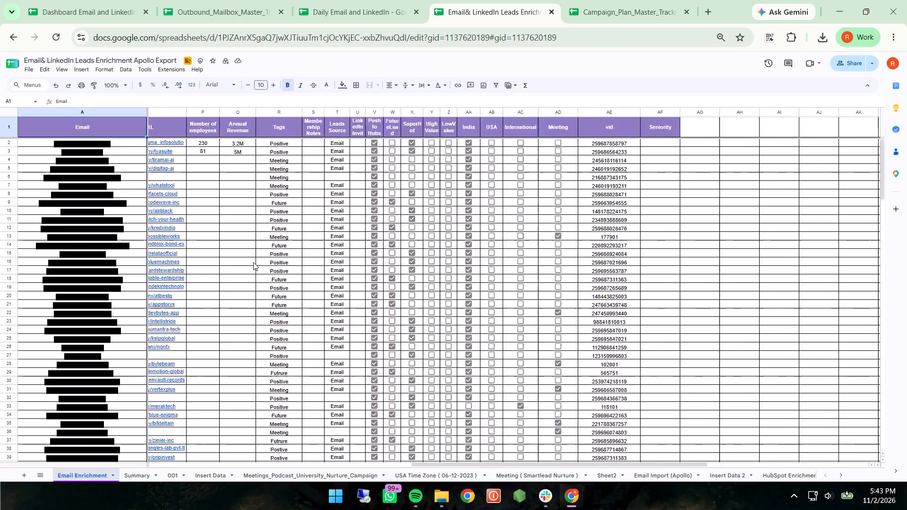
Review the sheets from Insert Data through Email Import (Apollo), including the podcast/university nurture, USA time zone and Smartlead meeting sheets.
click(205, 476)
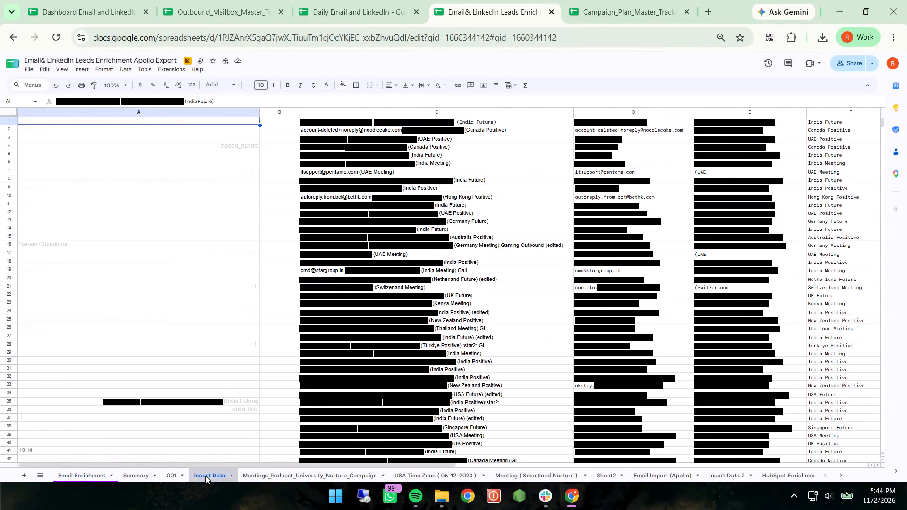
click(261, 474)
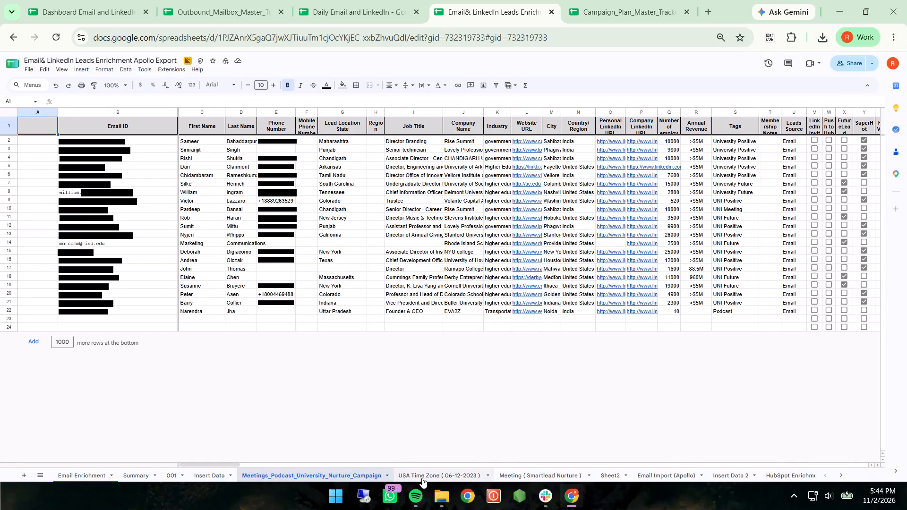
click(428, 476)
click(515, 476)
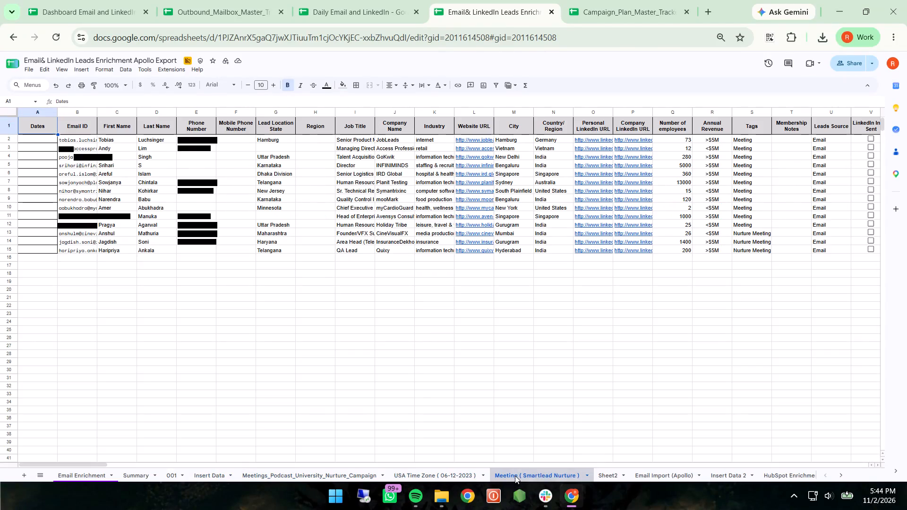
click(599, 480)
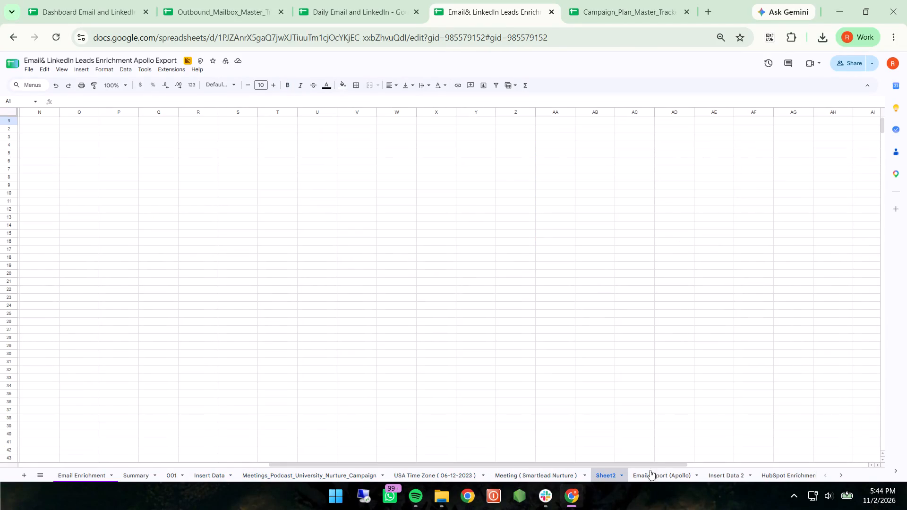
click(662, 476)
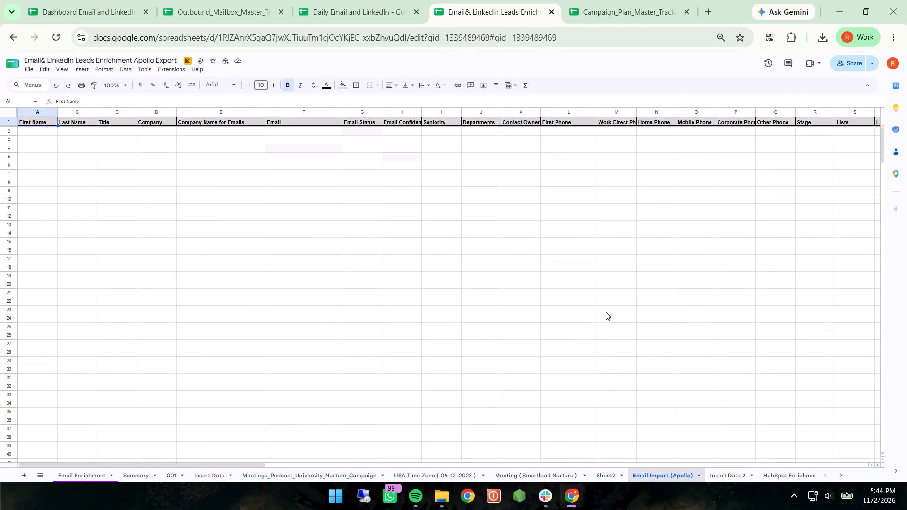
scroll(606, 312, up, 4)
scroll(606, 312, left, 4)
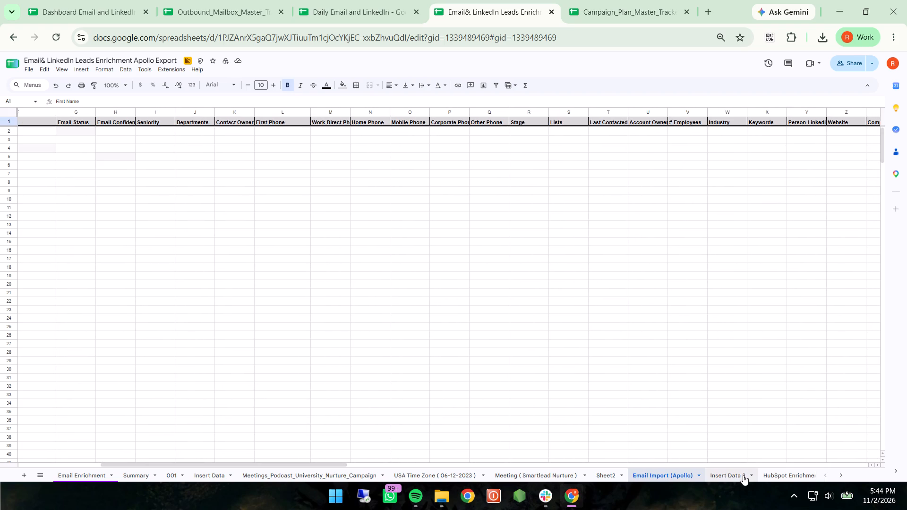
Examine the columns of the Insert Data 2, HubSpot Enrichment (LinkedIn) and LinkedIn Import (Apollo) sheets.
click(739, 475)
scroll(739, 475, left, 3)
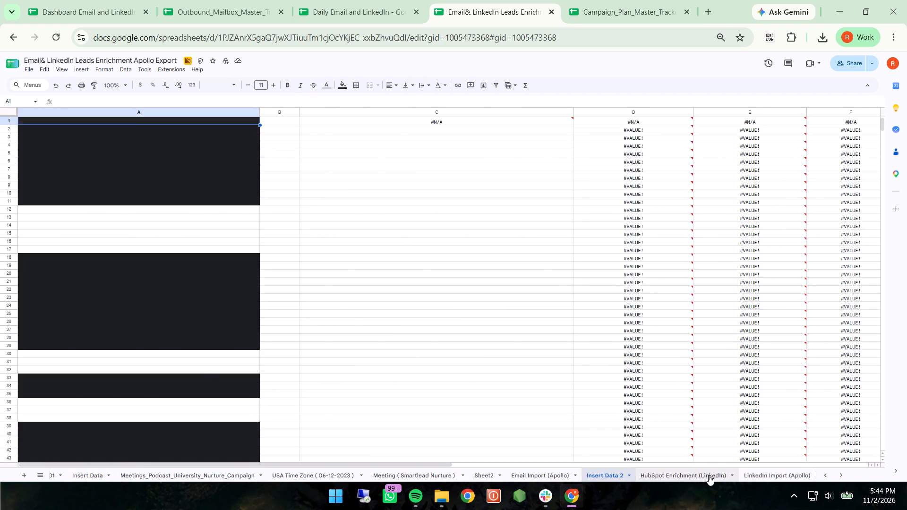
click(709, 475)
scroll(731, 426, left, 10)
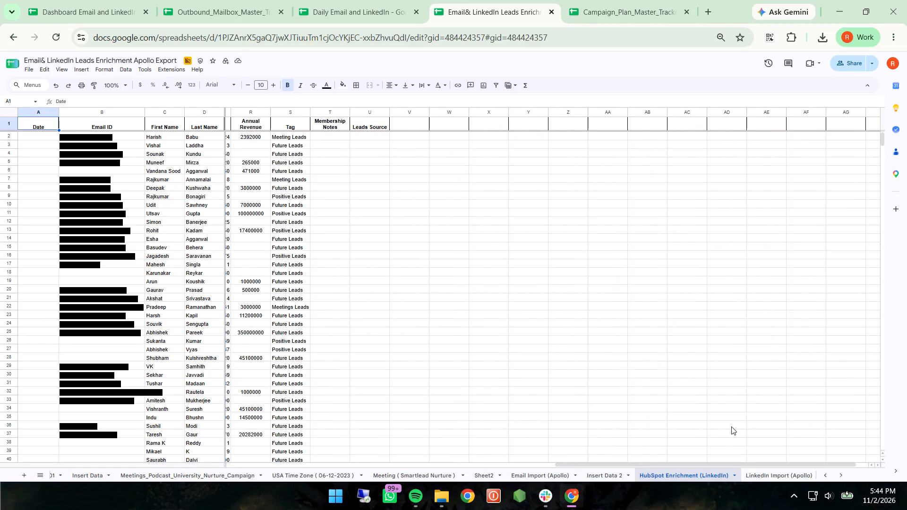
click(773, 475)
scroll(755, 352, left, 6)
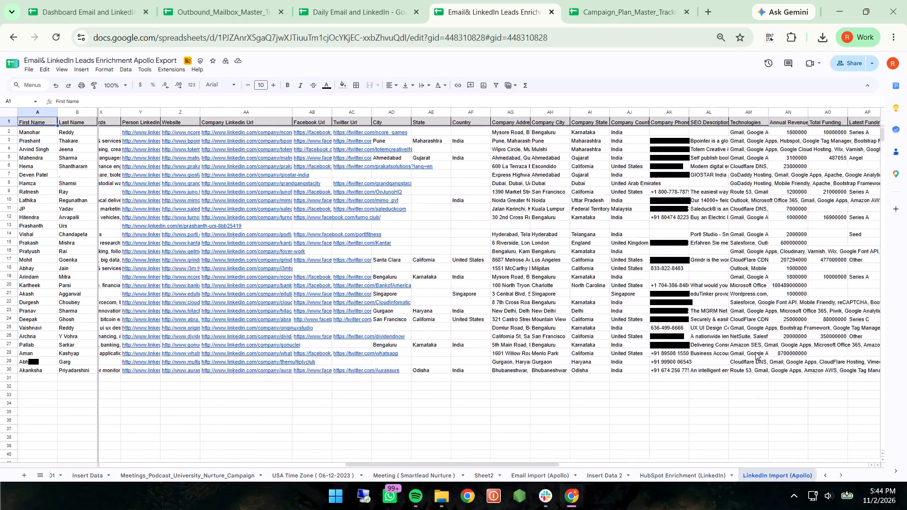
scroll(755, 352, left, 7)
scroll(741, 480, left, 5)
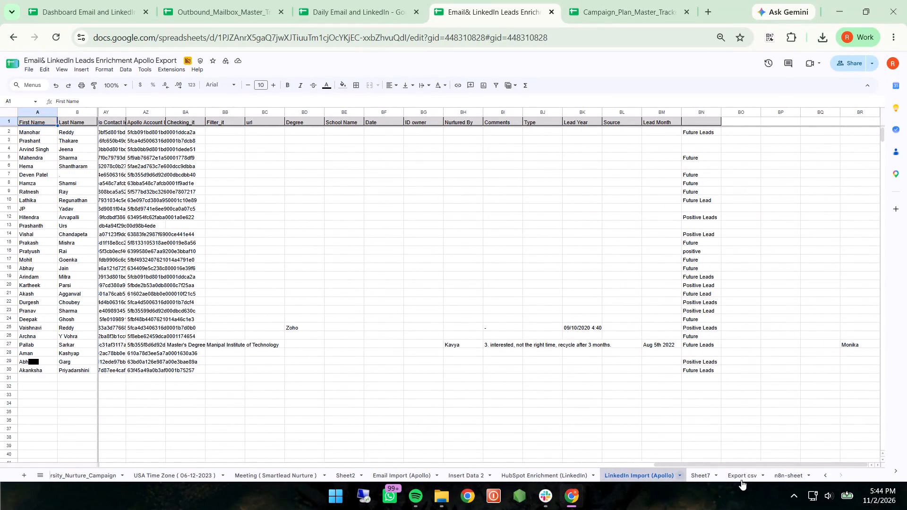
Examine the Export csv, n8n-sheet and Sheet7 sheets, and look over the workbook's full list of sheets.
click(734, 479)
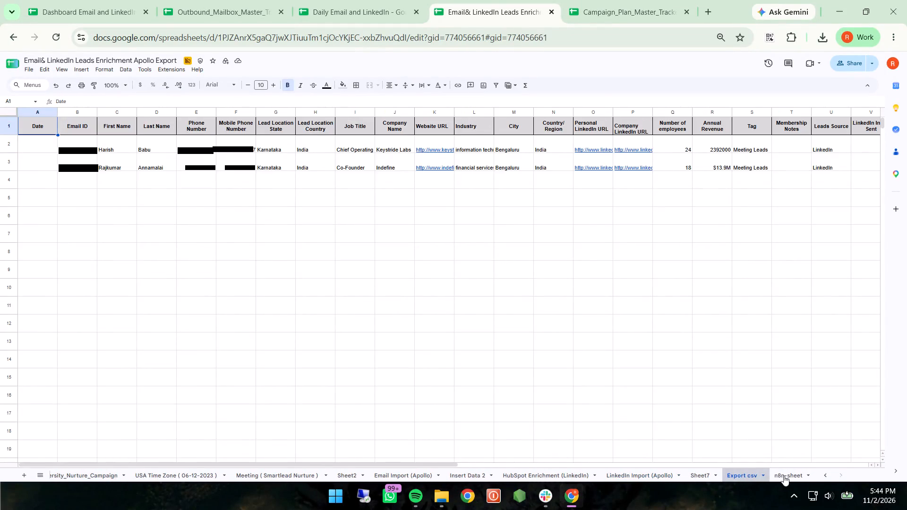
click(784, 476)
click(708, 476)
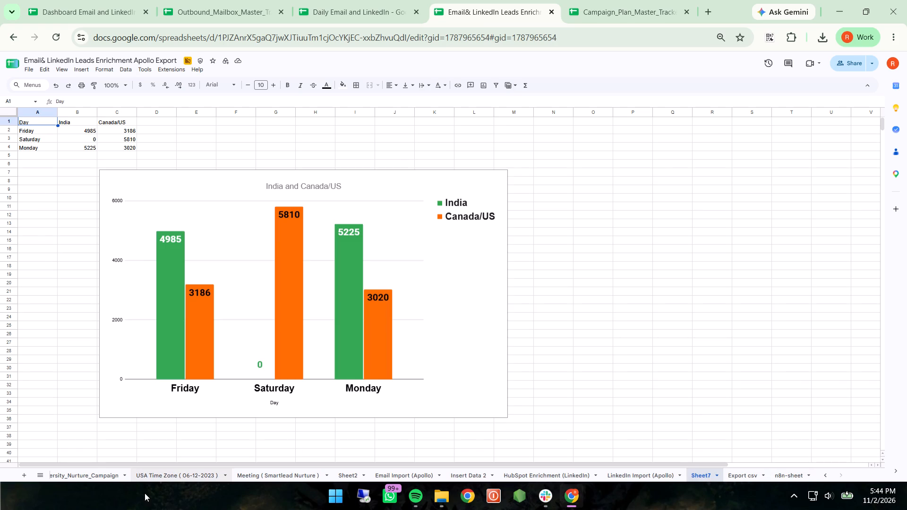
click(38, 470)
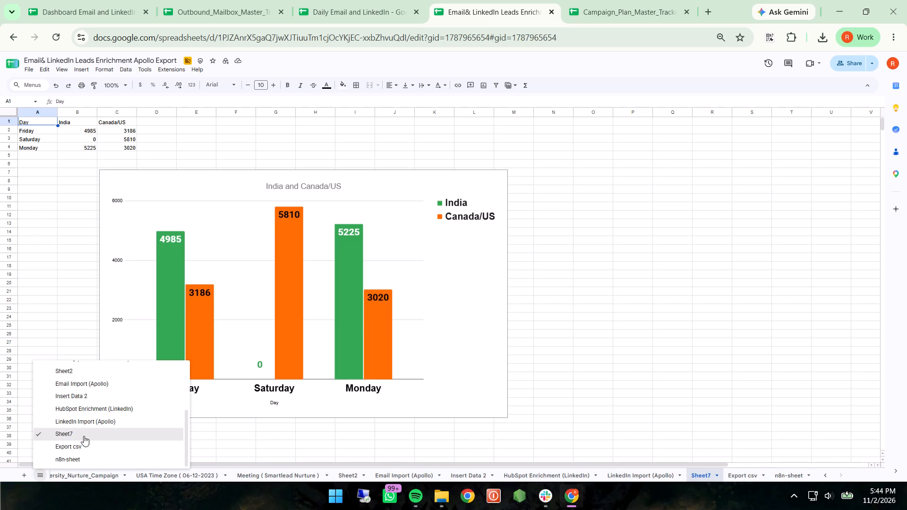
scroll(113, 399, down, 7)
scroll(113, 399, up, 6)
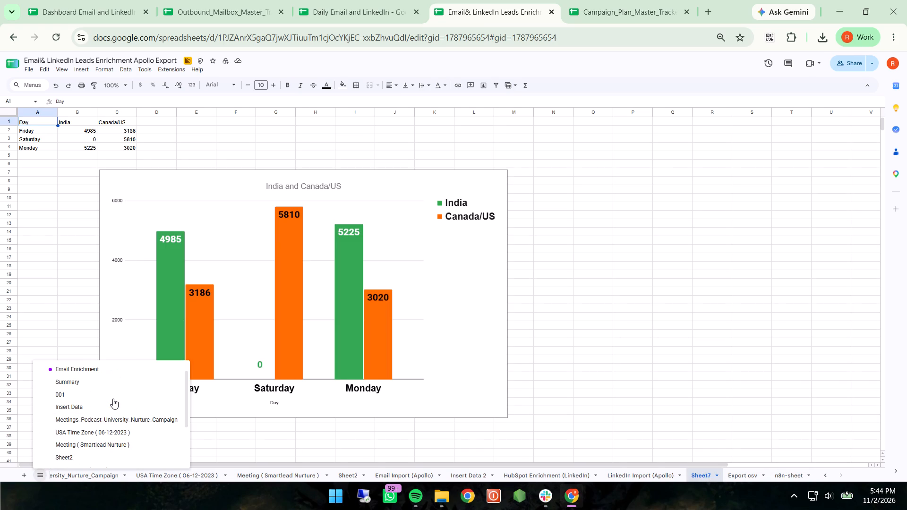
scroll(113, 399, up, 2)
scroll(113, 399, down, 3)
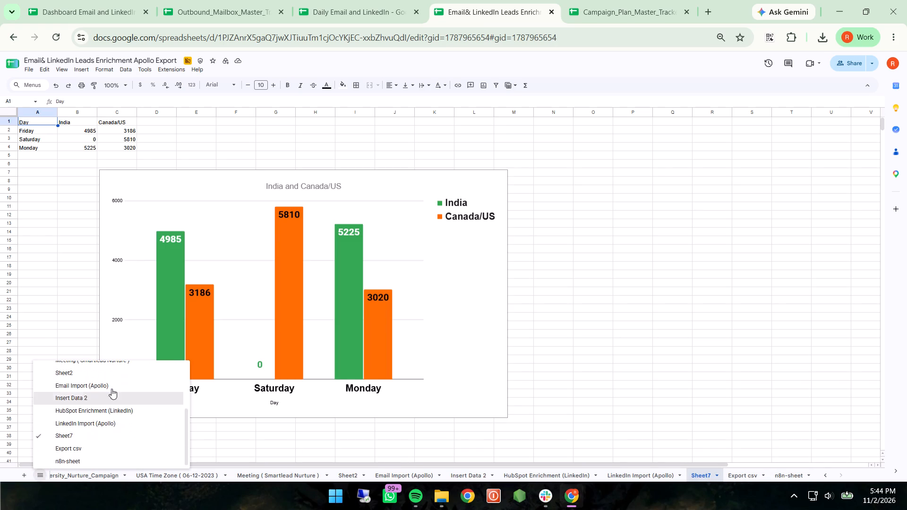
Switch to the Dashboard Email and LinkedIn workbook and examine the LinkedIn Daily ( Leads Vs CRM ) PIVOT data and chart.
click(99, 22)
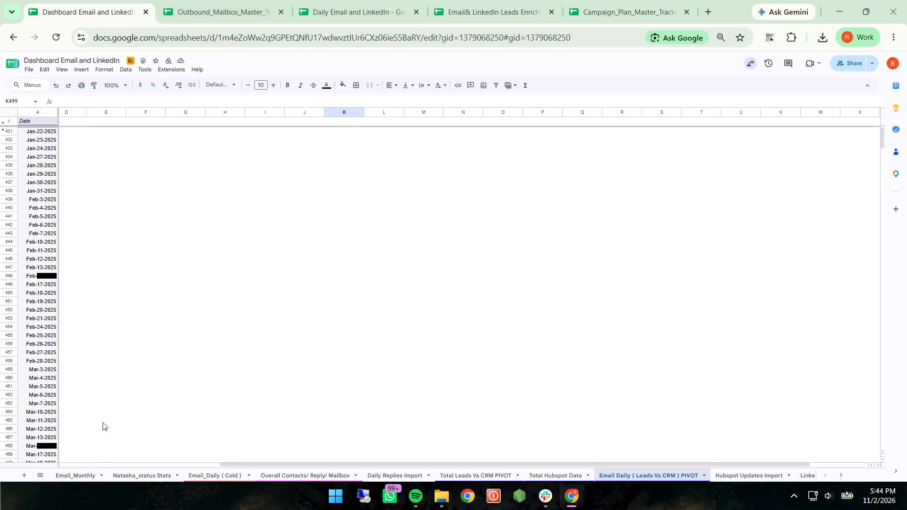
click(40, 474)
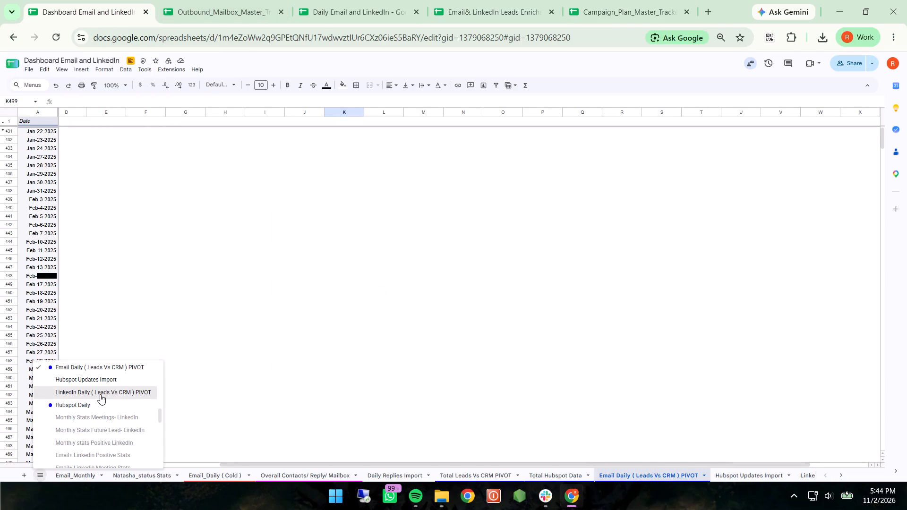
click(100, 394)
scroll(100, 394, down, 9)
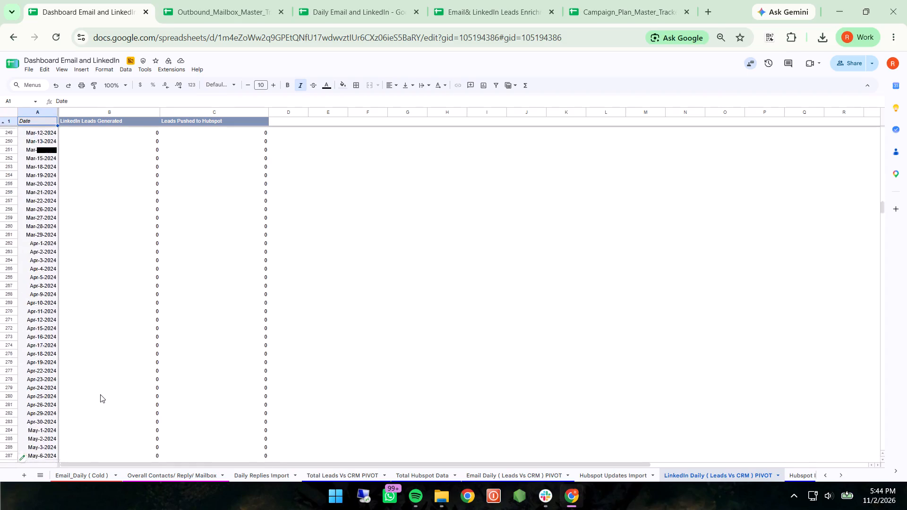
scroll(100, 394, down, 9)
scroll(100, 394, up, 20)
scroll(100, 394, left, 6)
scroll(100, 394, up, 6)
scroll(100, 394, left, 13)
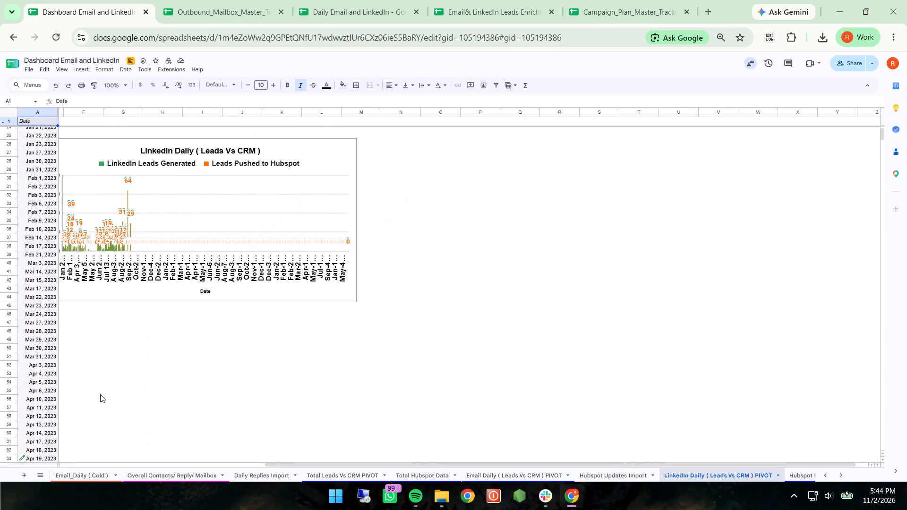
scroll(100, 394, left, 3)
scroll(100, 394, right, 6)
Undo the last edit to the Nov-02-26 row of the Total Hubspot Data sheet.
key(ctrl+z)
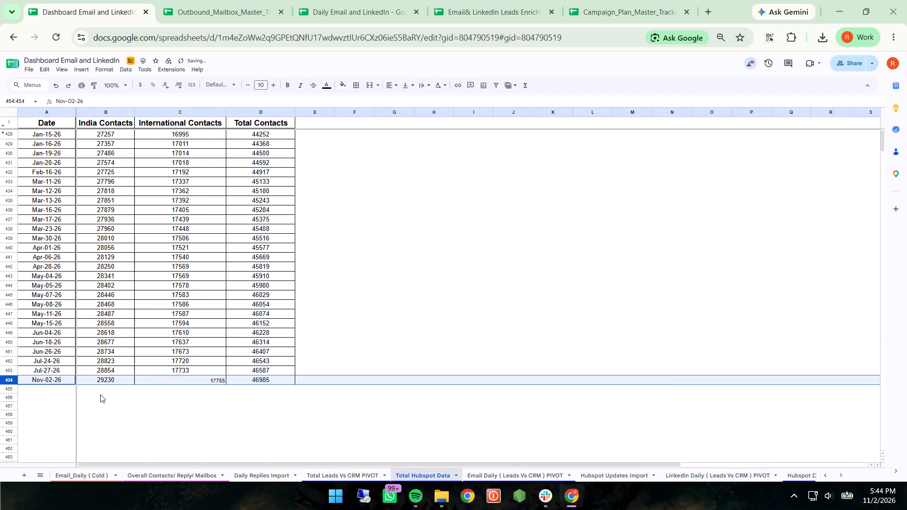
Unhide and open the Email+ Linkedin future lead Stats sheet.
click(42, 474)
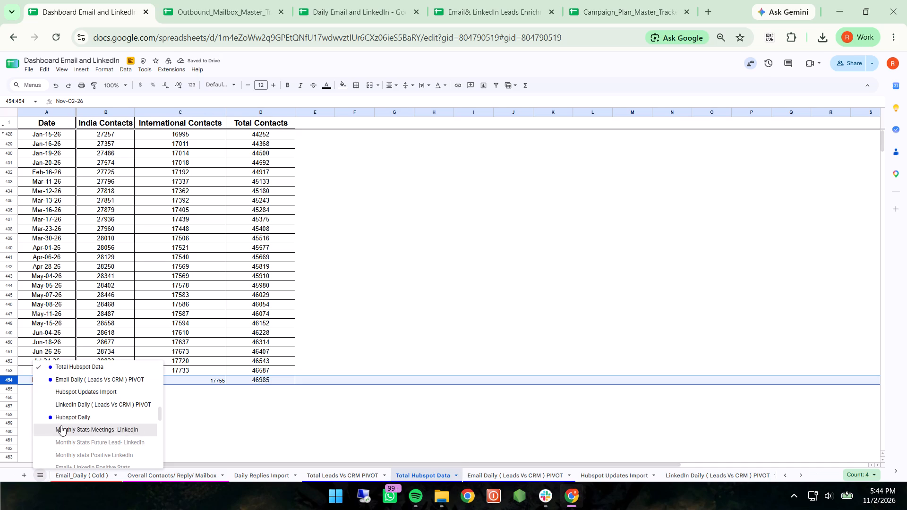
scroll(86, 410, down, 1)
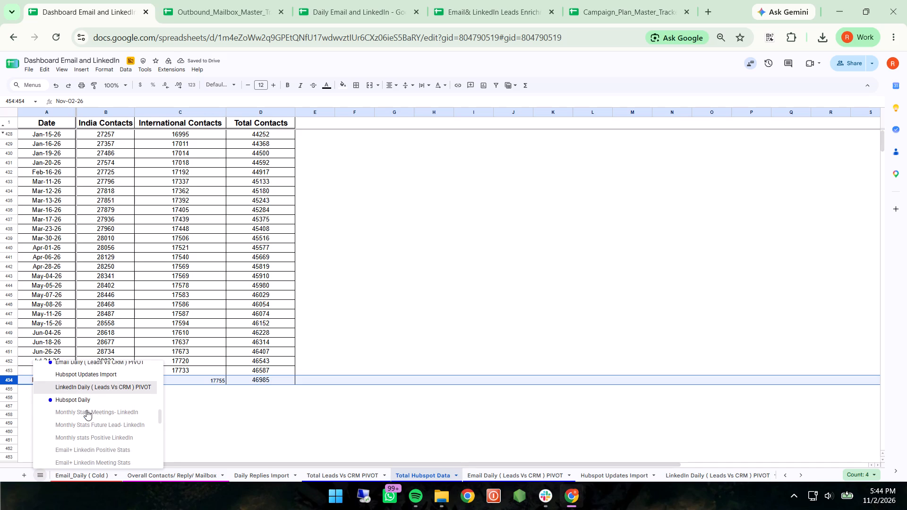
scroll(86, 410, down, 2)
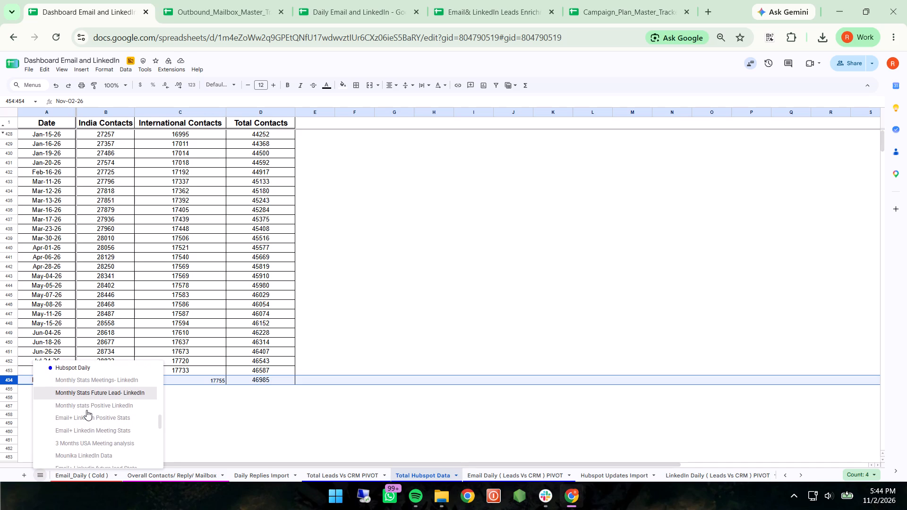
scroll(86, 410, down, 2)
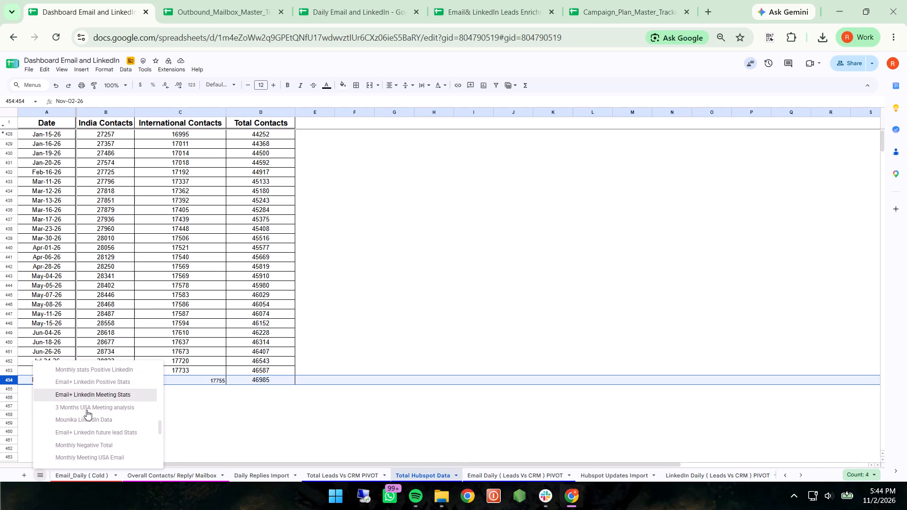
scroll(86, 410, down, 1)
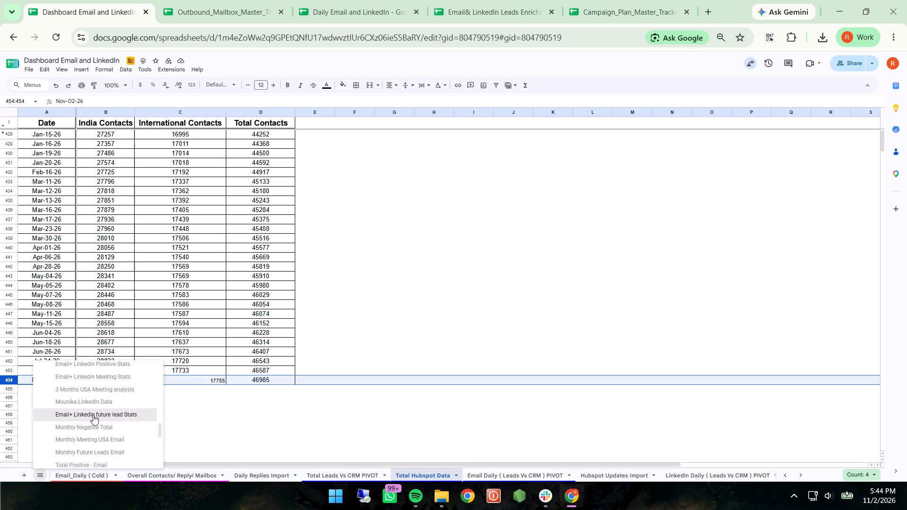
click(93, 415)
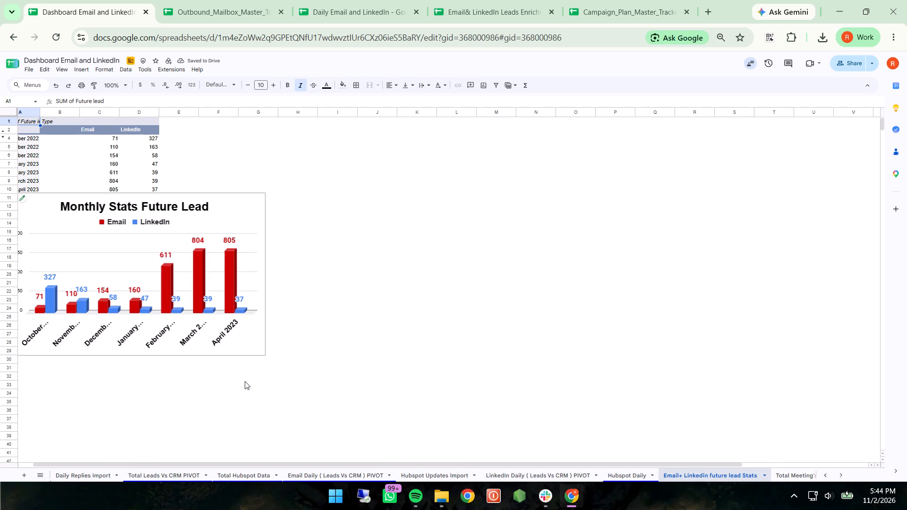
Move the Monthly Stats Future Lead chart away from the pivot table so it starts at about row 17.
click(192, 309)
drag(192, 309, 289, 368)
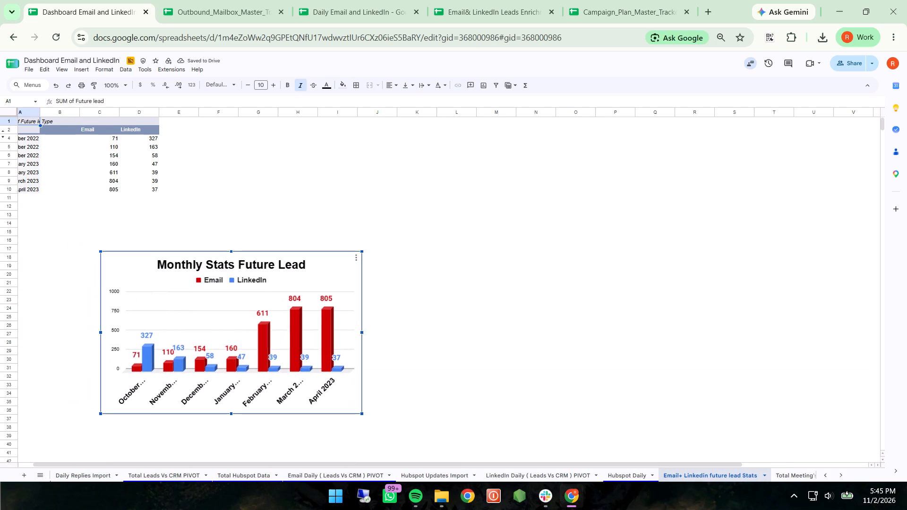
drag(289, 368, 290, 368)
scroll(290, 368, right, 1)
key(ctrl+x)
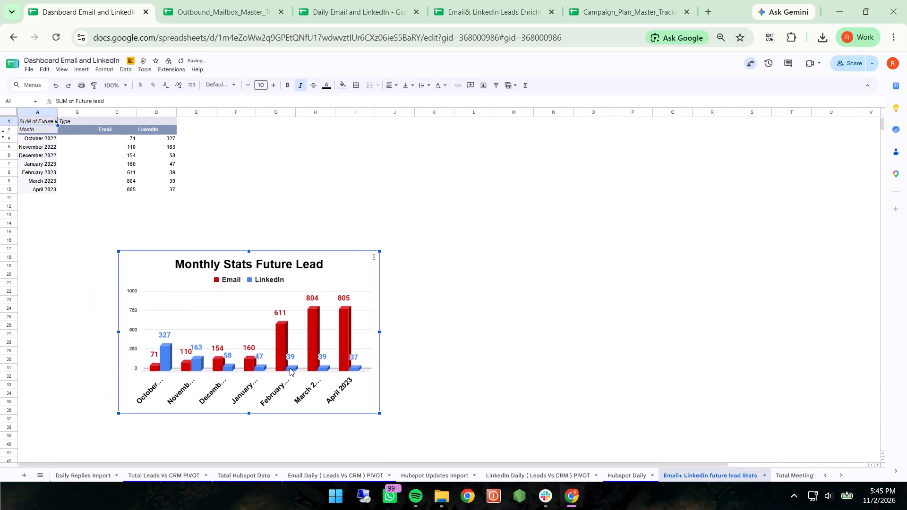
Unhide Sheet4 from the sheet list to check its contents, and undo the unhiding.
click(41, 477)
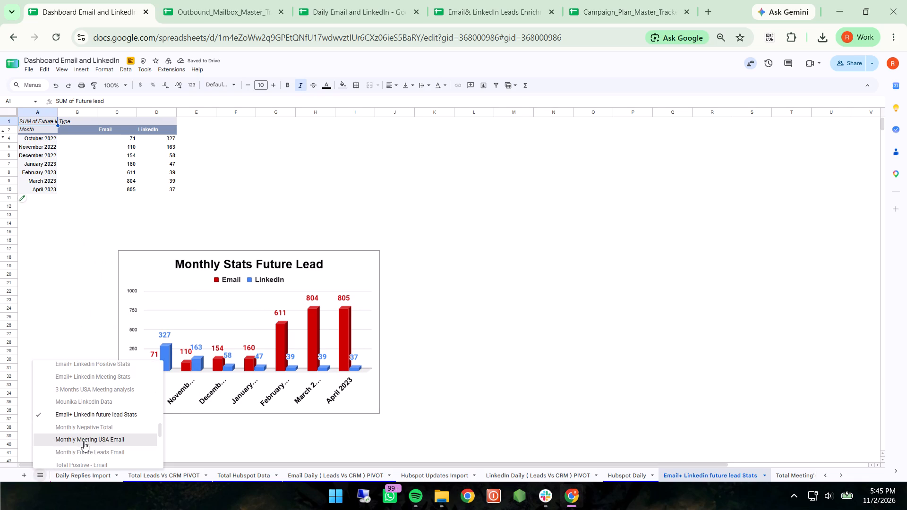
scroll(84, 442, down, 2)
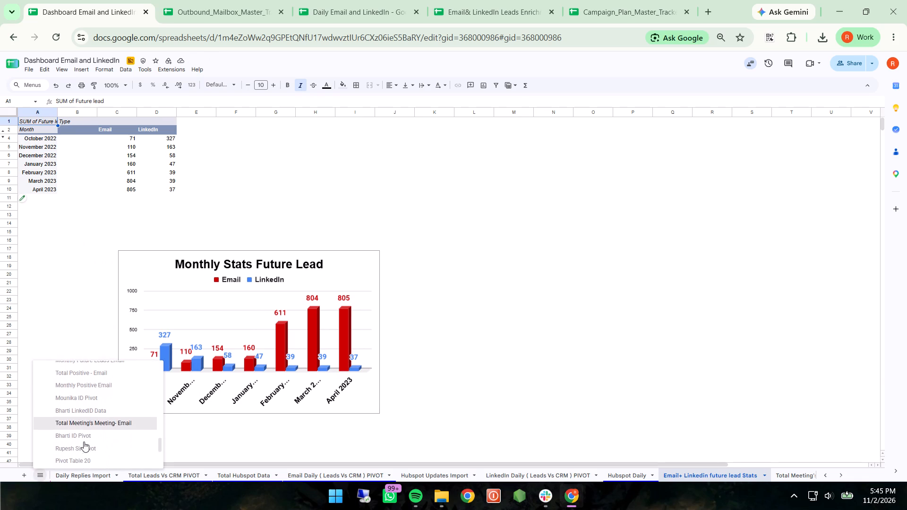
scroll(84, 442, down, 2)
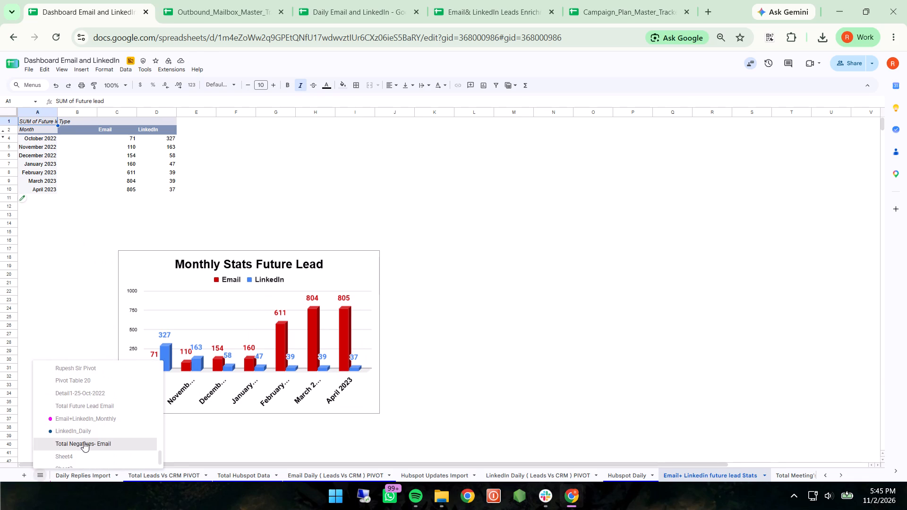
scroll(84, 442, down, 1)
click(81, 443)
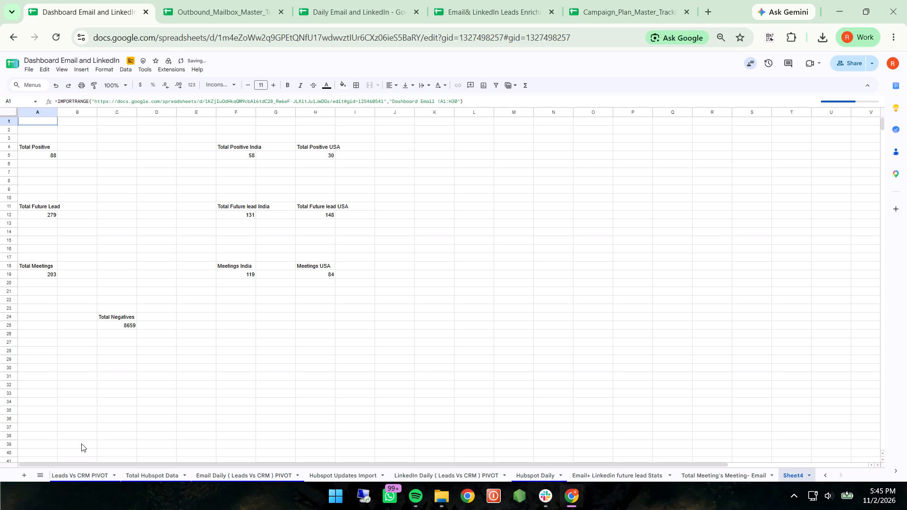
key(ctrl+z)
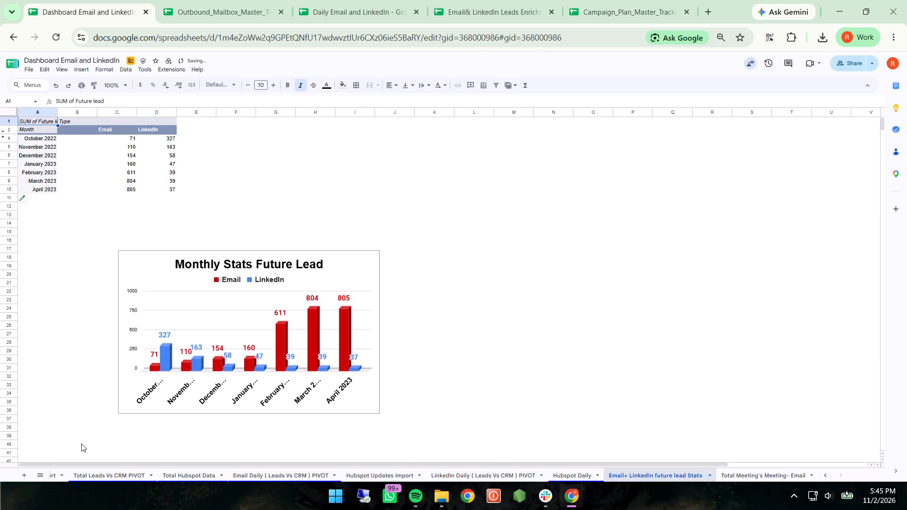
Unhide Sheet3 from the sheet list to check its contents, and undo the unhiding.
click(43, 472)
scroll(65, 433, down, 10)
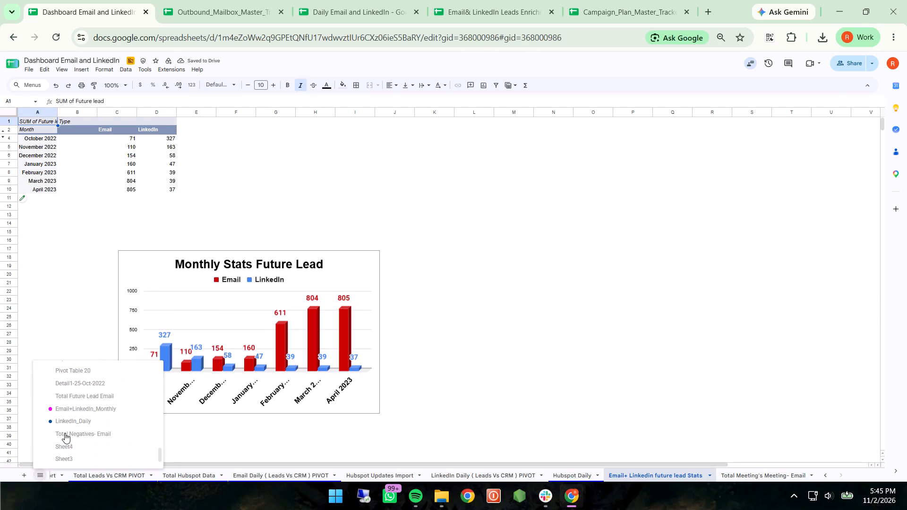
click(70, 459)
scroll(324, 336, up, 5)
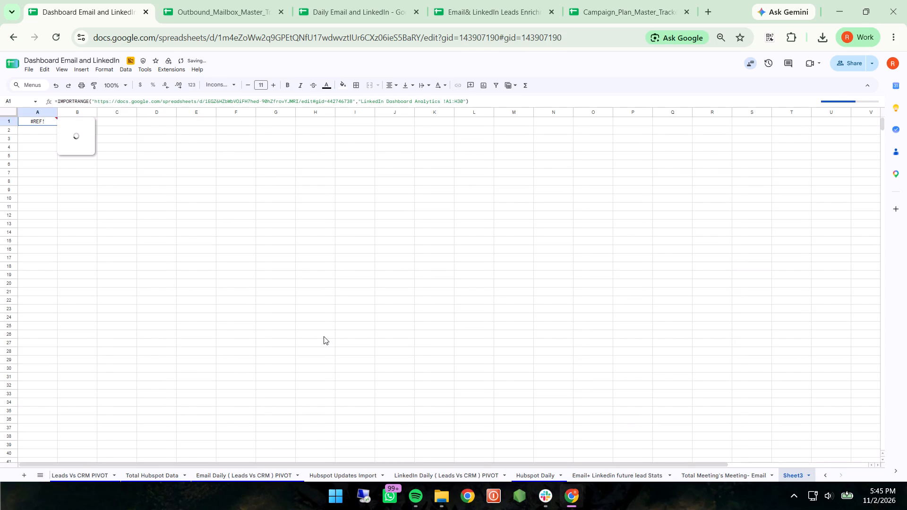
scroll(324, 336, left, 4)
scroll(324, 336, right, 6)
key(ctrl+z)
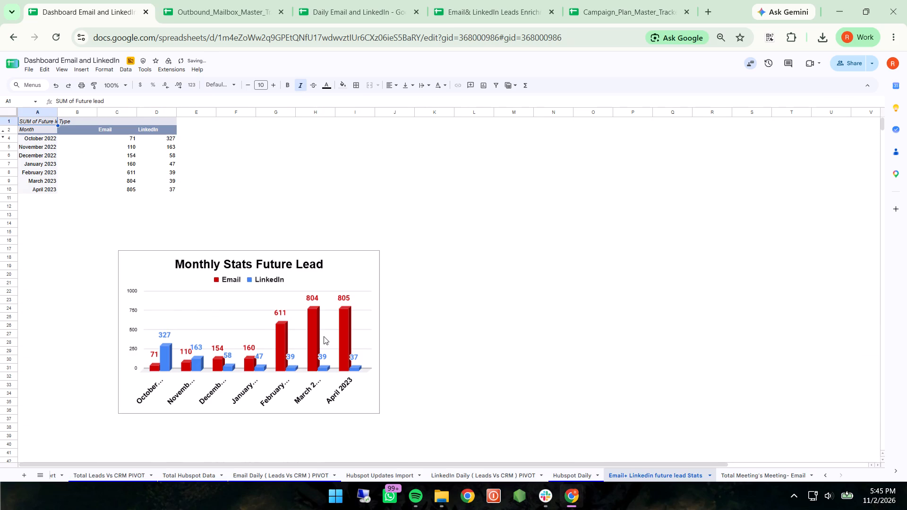
Undo the Monthly Stats Future Lead chart move and the unhiding of the Email+ Linkedin future lead Stats sheet.
key(ctrl+z)
key(ctrl+z)
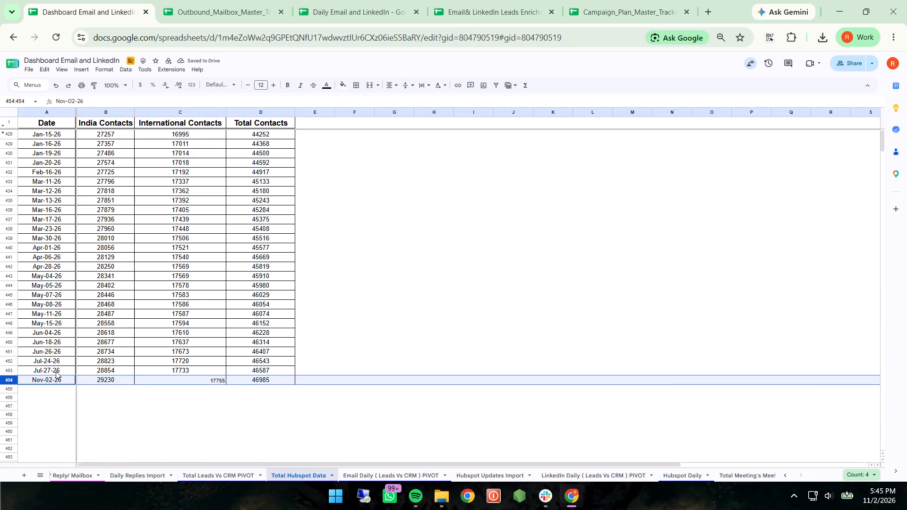
Copy the formatting of the Jul-27-26 row onto the Nov-02-26 row in the Total Hubspot Data sheet.
click(13, 369)
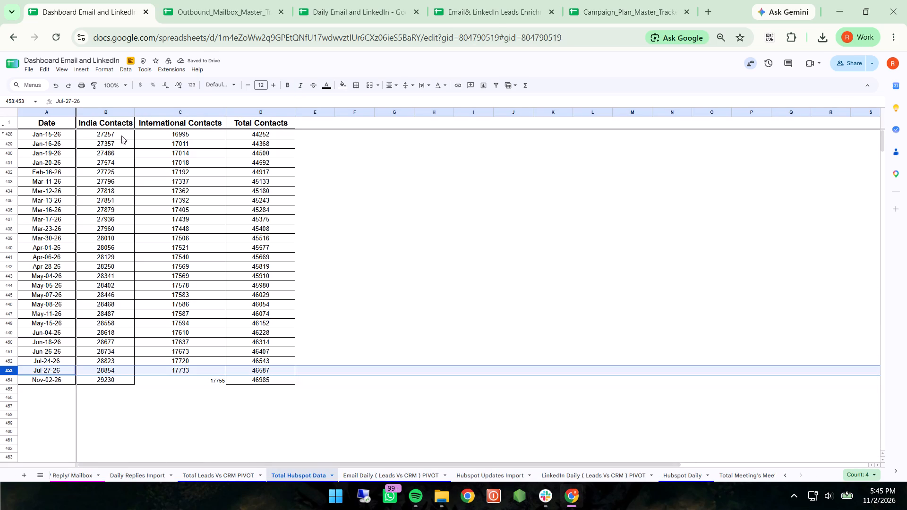
click(91, 79)
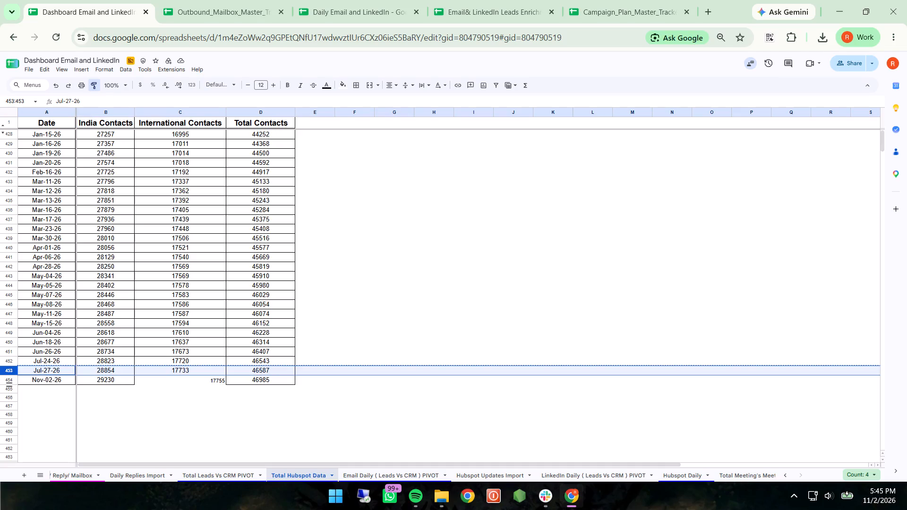
click(9, 382)
click(15, 380)
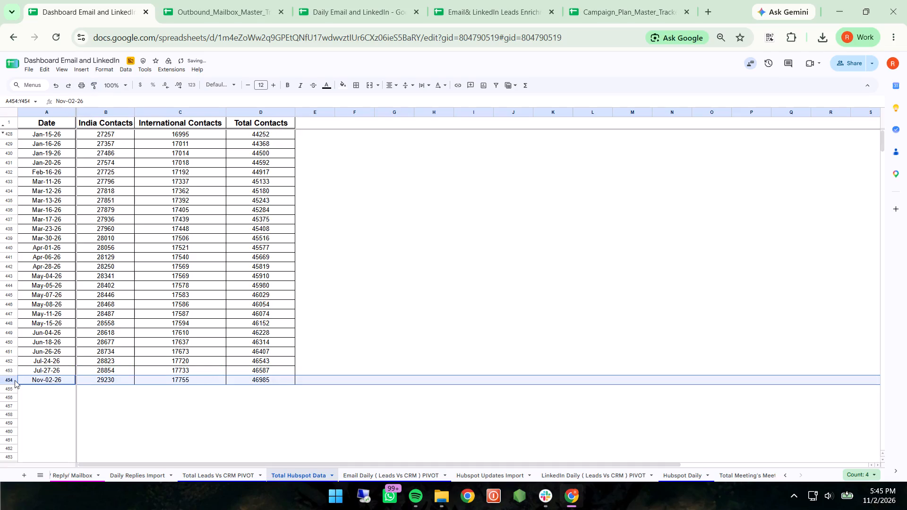
Look through the other open workbooks and switch to the Outbound_Mailbox_Master_Tracker workbook.
click(368, 0)
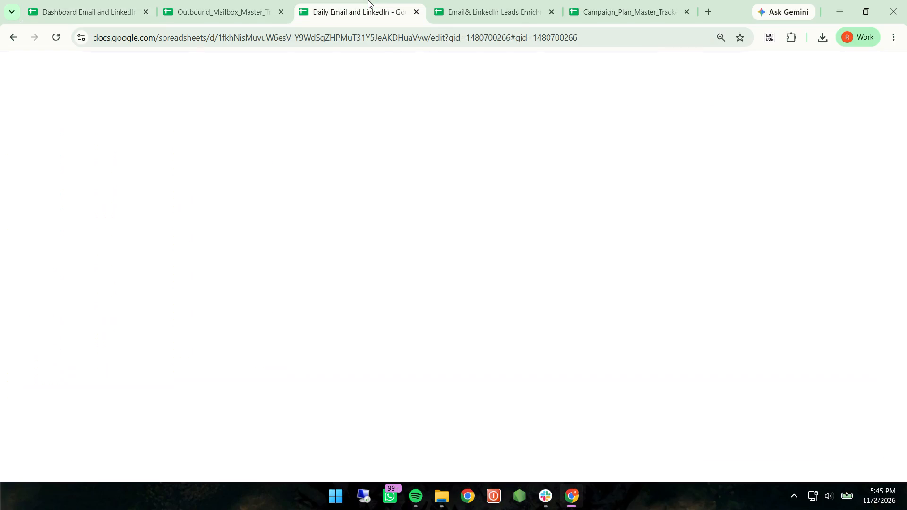
click(503, 11)
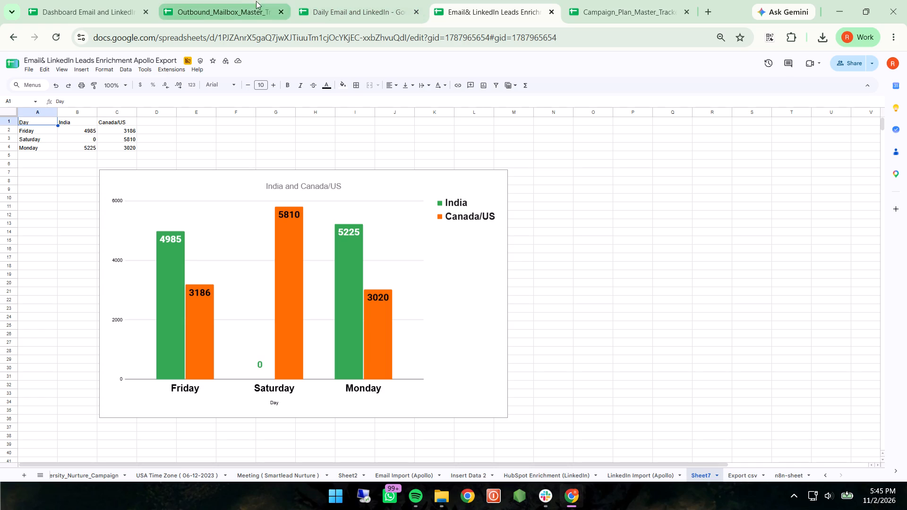
click(244, 2)
click(89, 0)
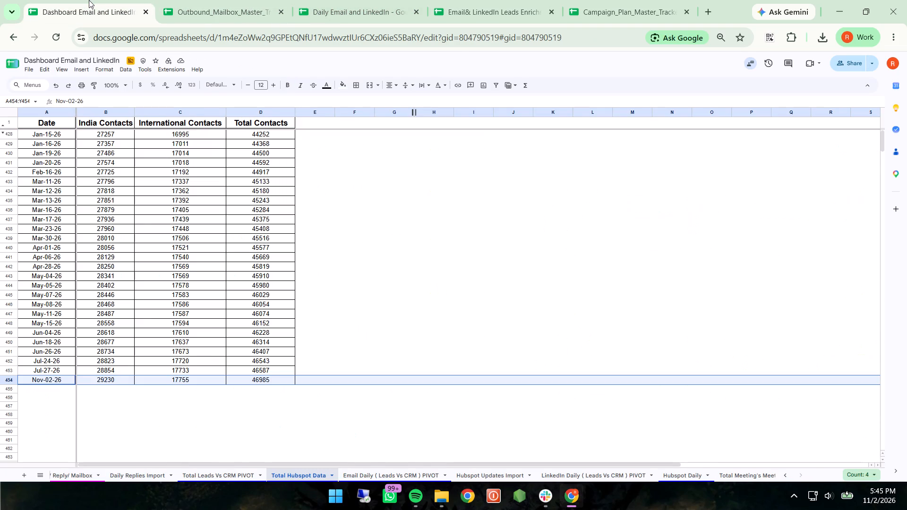
click(239, 2)
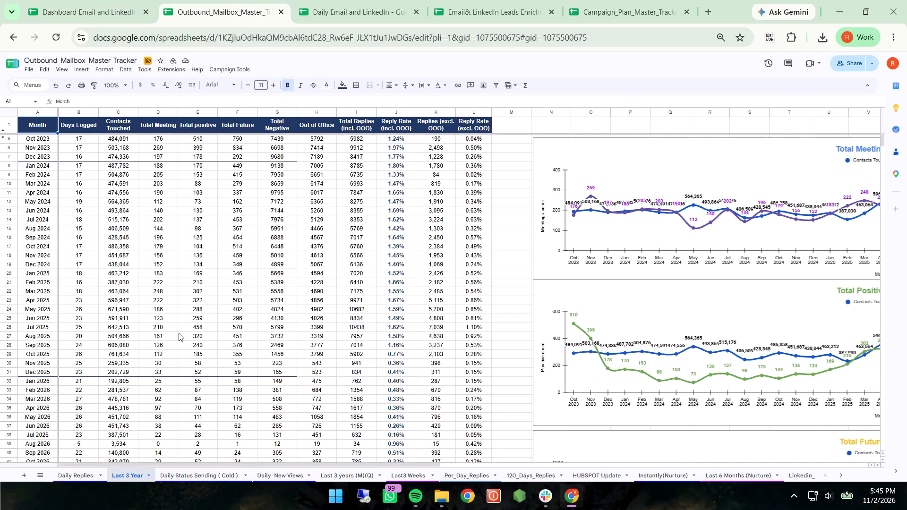
Examine the full list of visible and hidden sheets in the Outbound_Mailbox_Master_Tracker workbook.
click(39, 474)
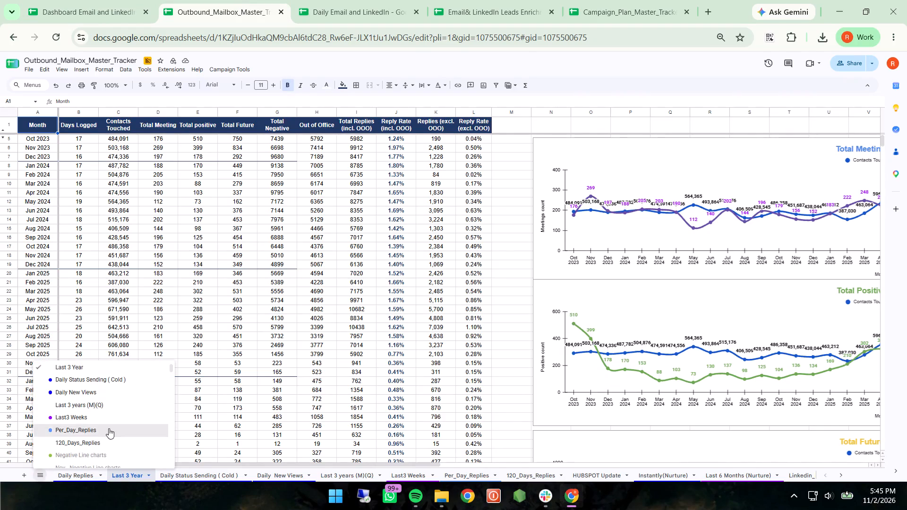
scroll(111, 428, down, 13)
scroll(111, 428, up, 5)
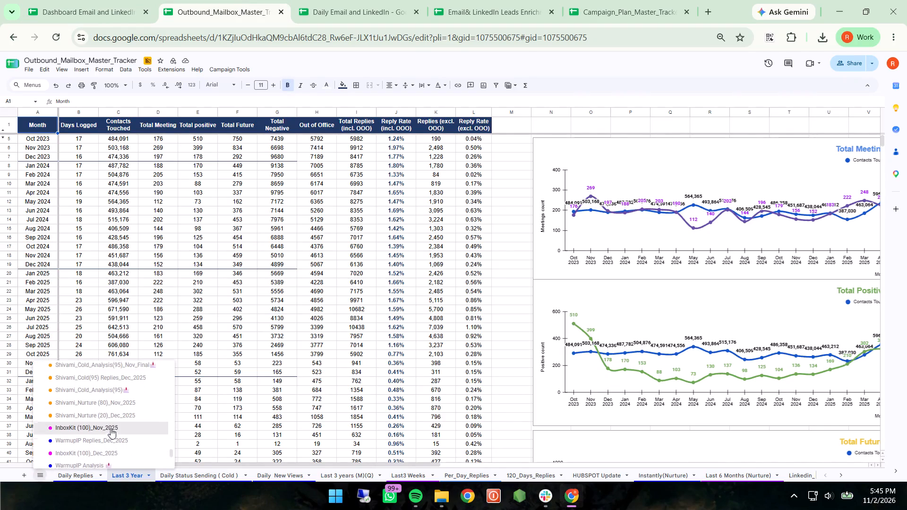
scroll(111, 428, up, 5)
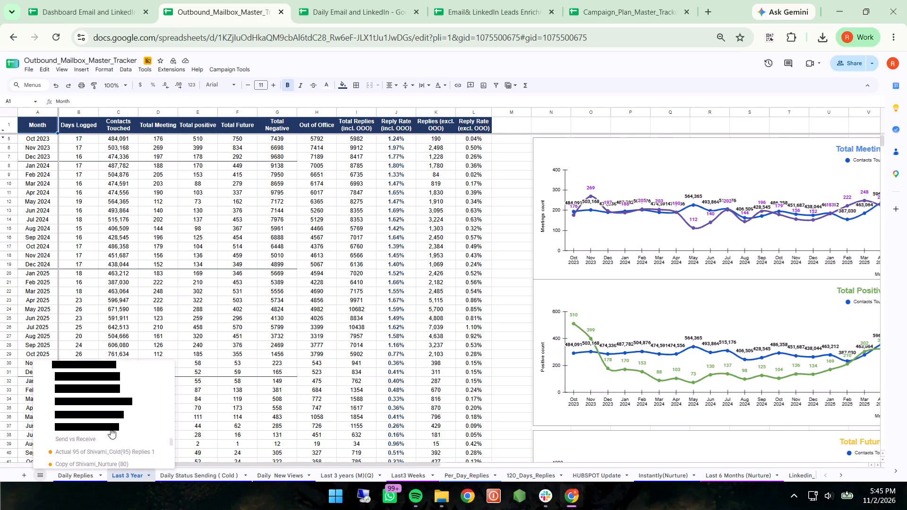
scroll(111, 428, up, 3)
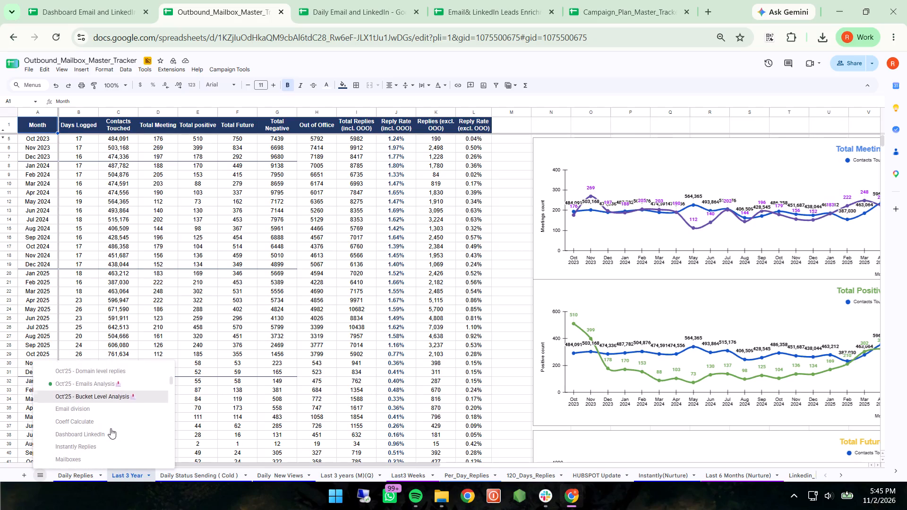
scroll(111, 428, up, 1)
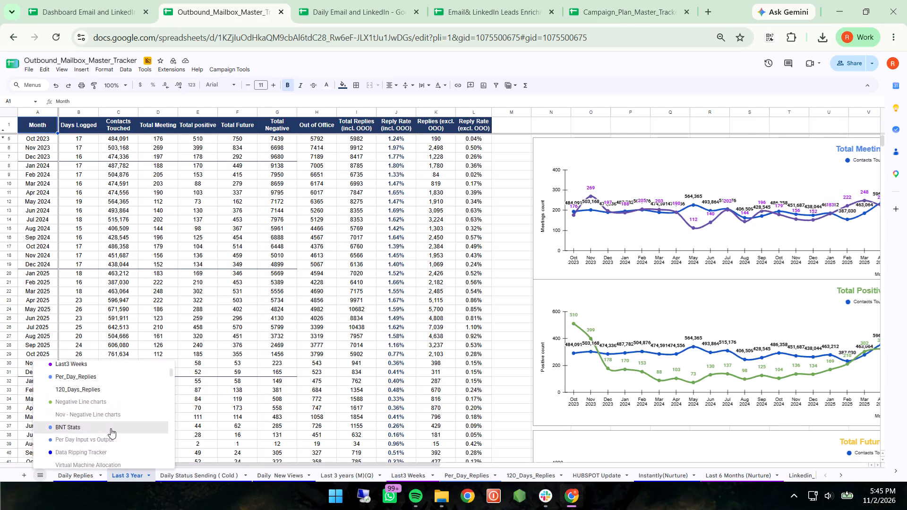
scroll(111, 428, up, 2)
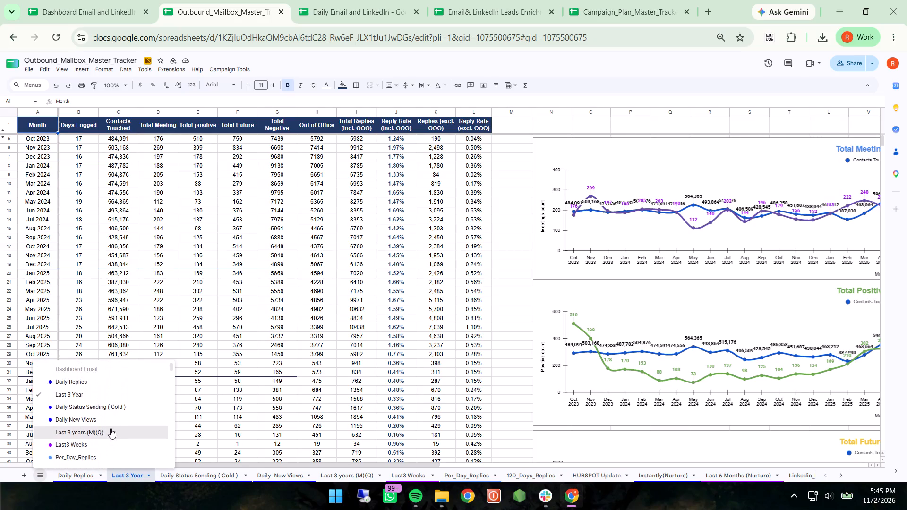
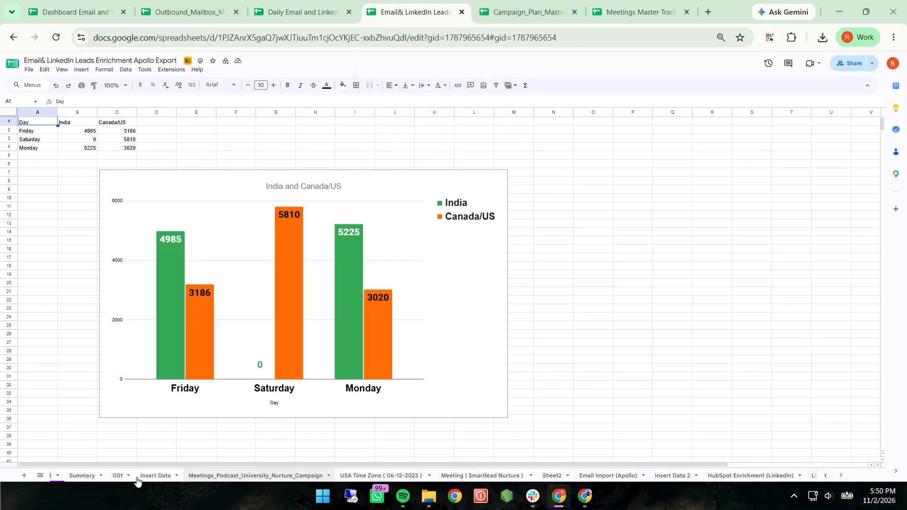
On the Email Enrichment sheet, add a filter to the Tags column and show only the Futrure rows.
click(93, 469)
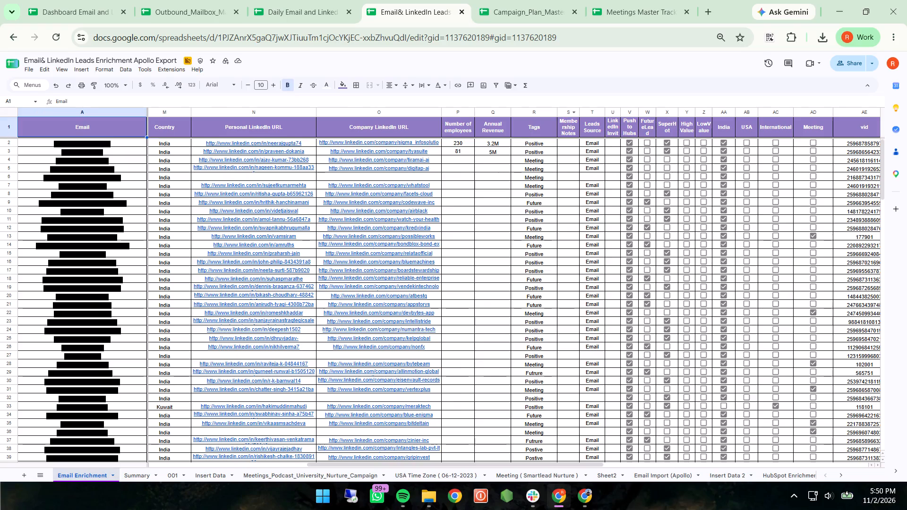
click(536, 114)
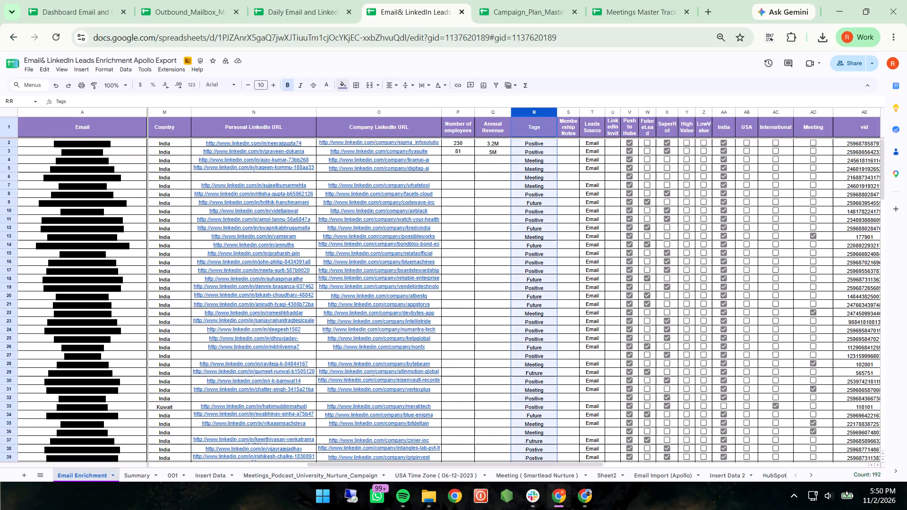
click(496, 85)
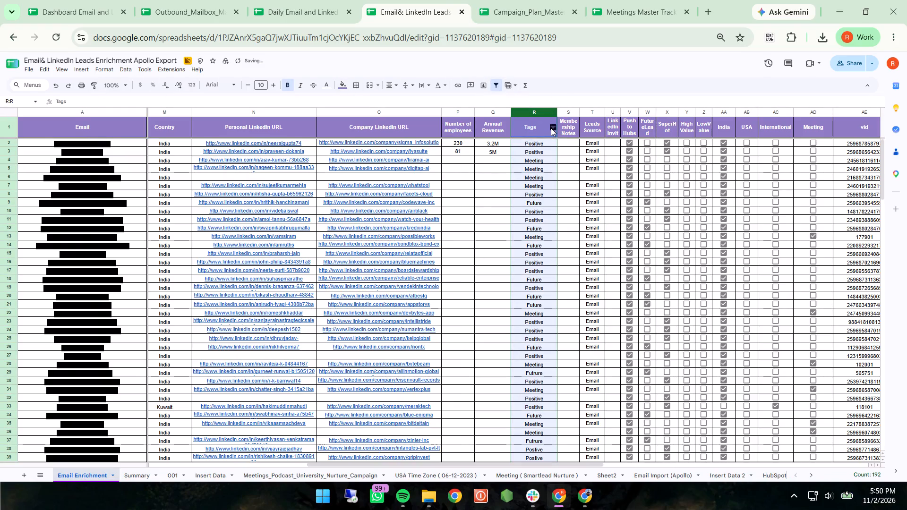
click(551, 128)
click(484, 225)
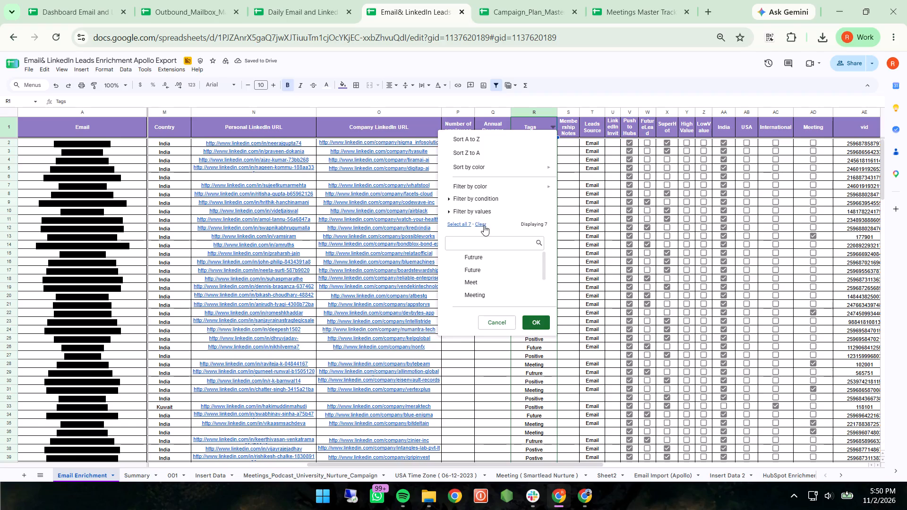
click(484, 251)
click(540, 316)
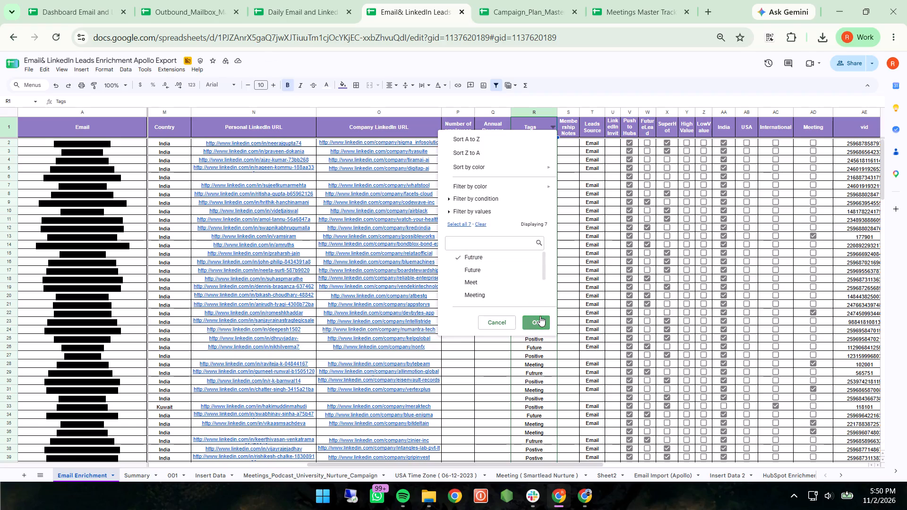
scroll(296, 222, up, 10)
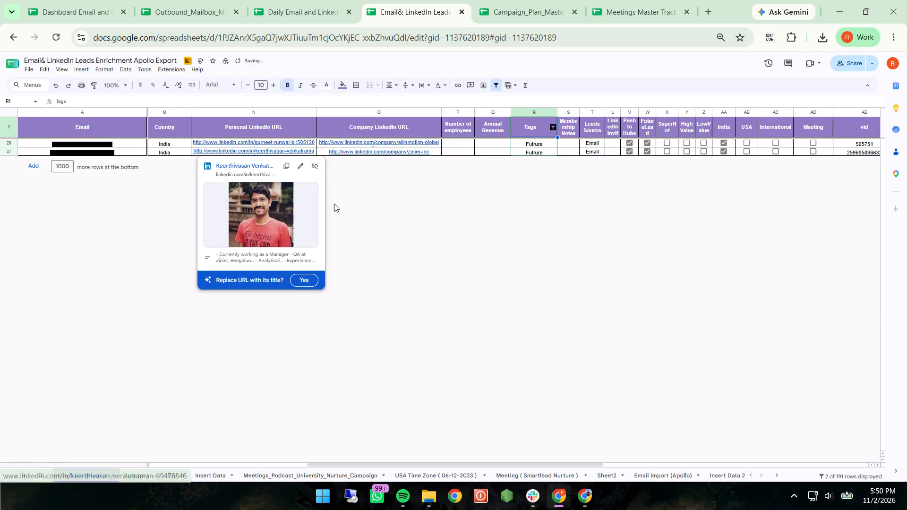
Extend the Tags filter to also include the Future value.
click(551, 128)
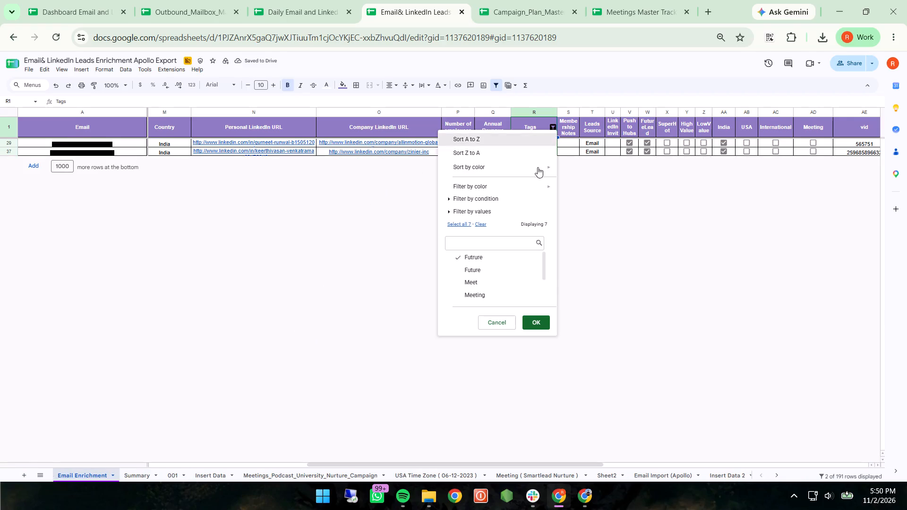
click(485, 272)
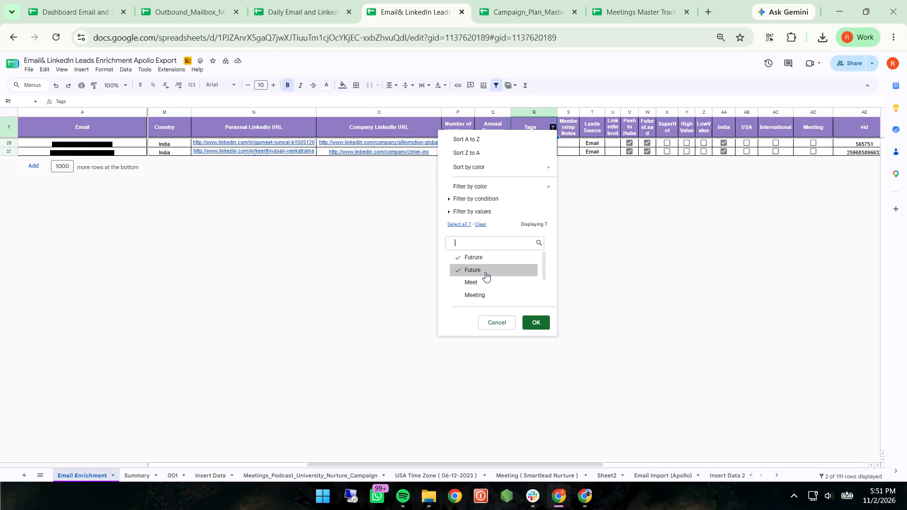
scroll(485, 272, down, 2)
click(537, 324)
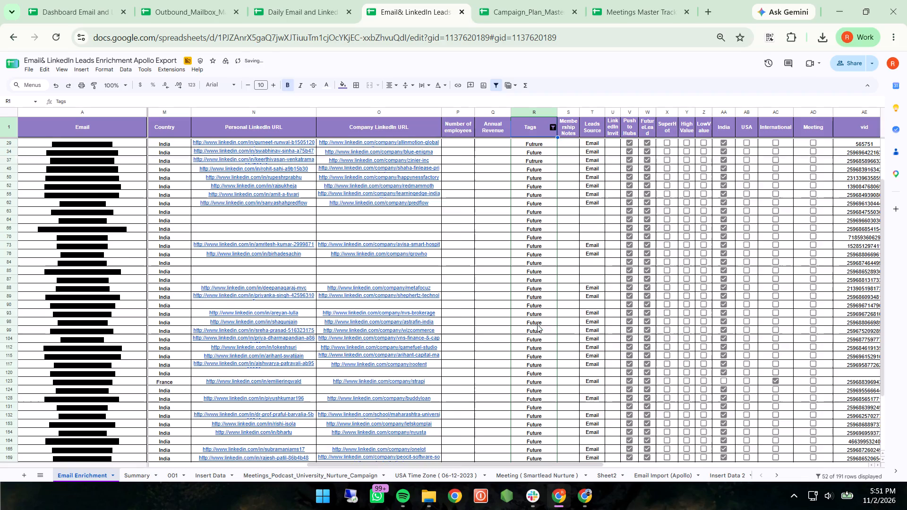
Copy all filtered addresses in the Email column, from row 9 down to the last row.
scroll(317, 216, up, 5)
scroll(317, 216, right, 7)
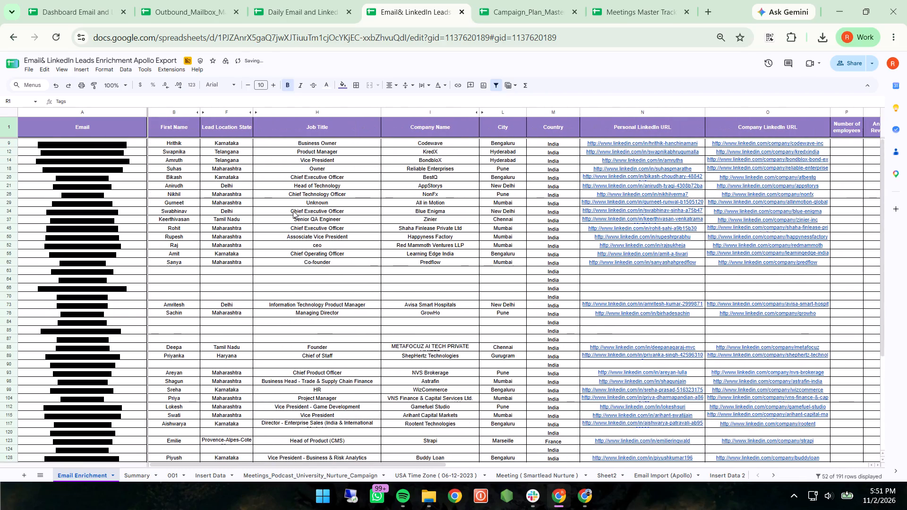
click(94, 143)
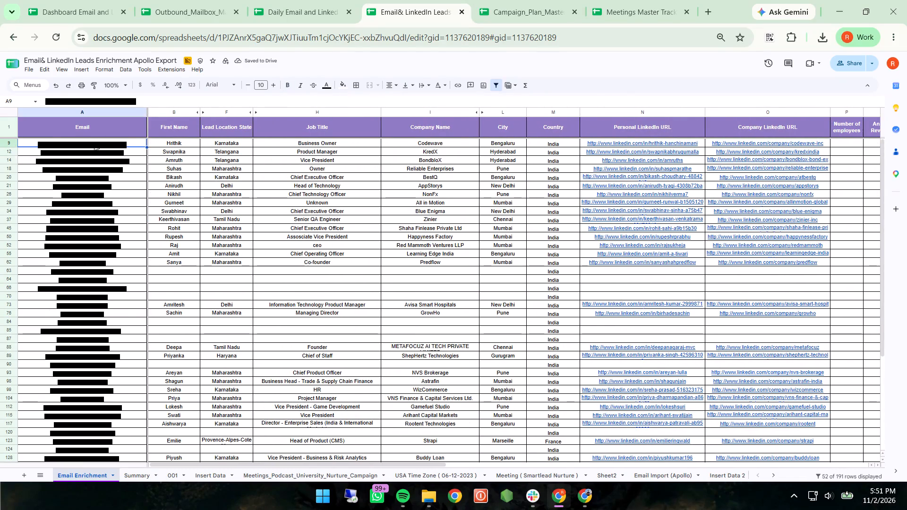
key(ctrl+shift+Down)
scroll(94, 143, down, 1)
key(ctrl+c)
key(ctrl+c)
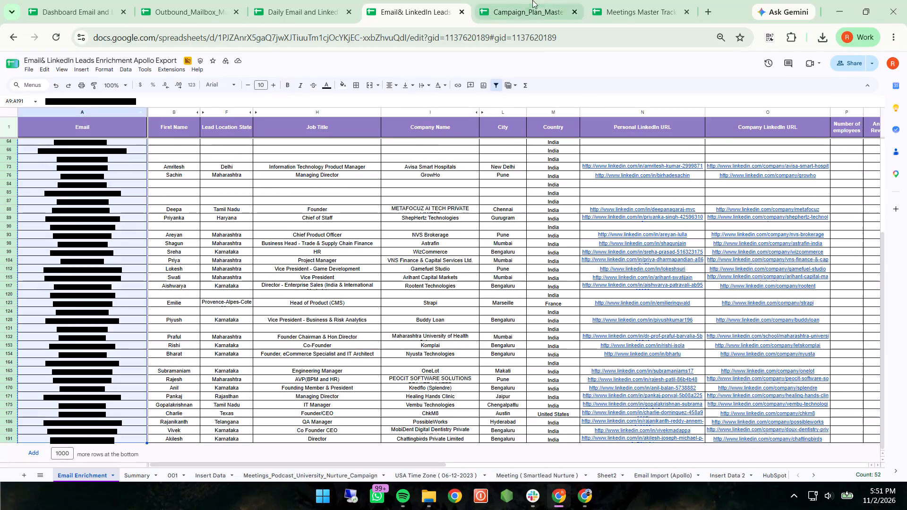
Move the Daily Email and LinkedIn tab after the leads tab and paste the addresses into Email Future's Email ID column from row 21995.
click(513, 4)
click(334, 0)
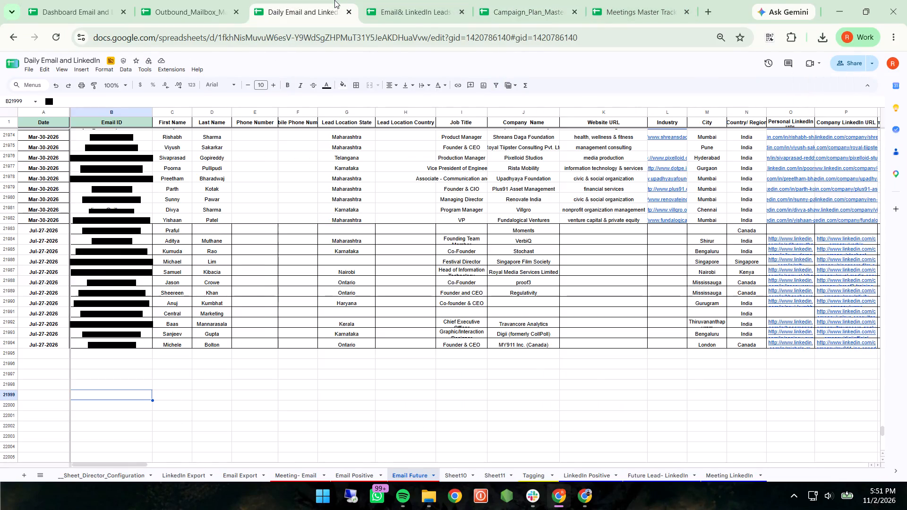
click(334, 0)
drag(334, 0, 404, 4)
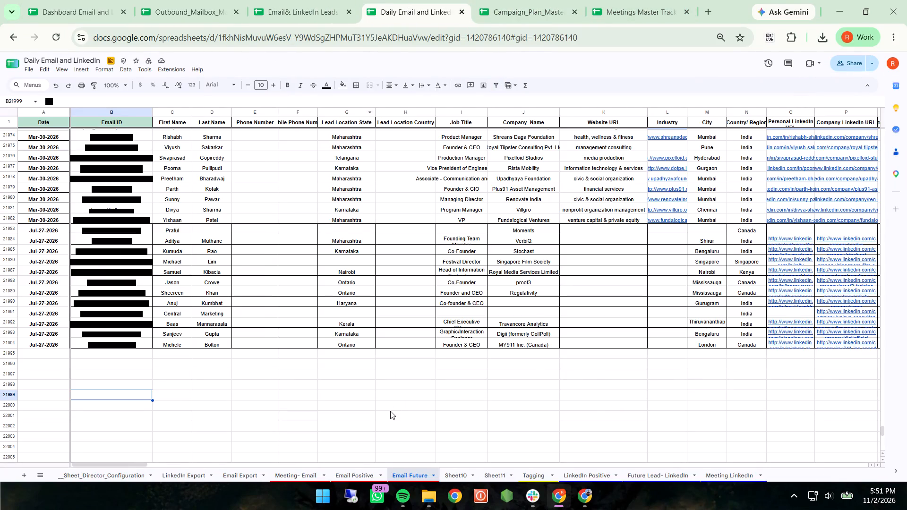
scroll(390, 411, down, 1)
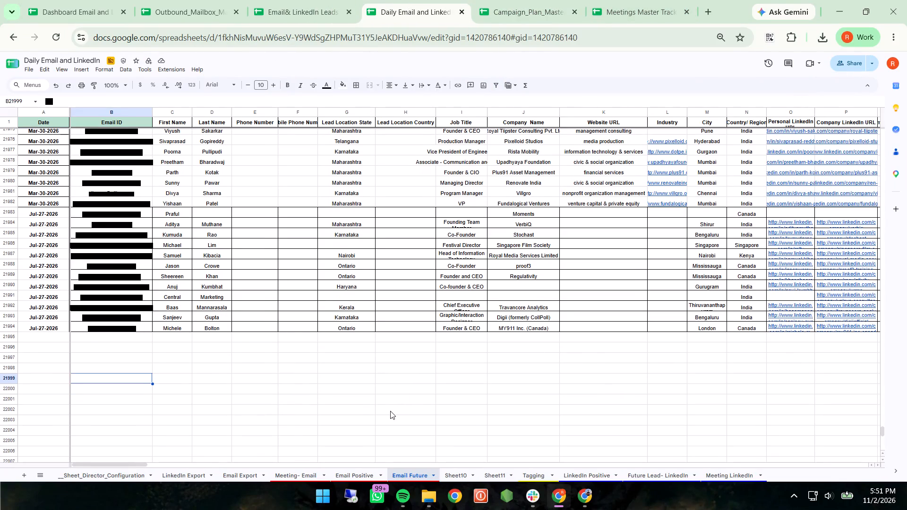
click(124, 340)
key(ctrl+v)
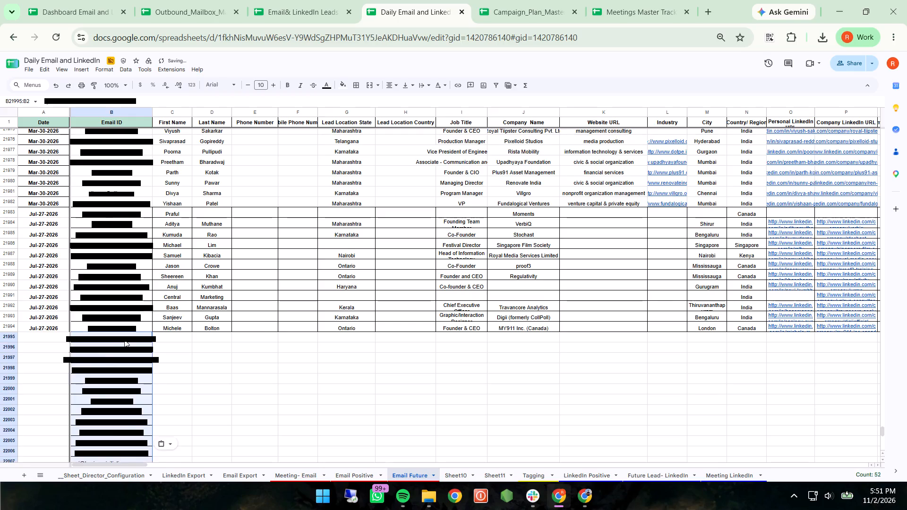
Copy the Jul-27-2026 date from the row above into the first pasted row's Date cell, A21995.
scroll(124, 340, down, 1)
click(31, 272)
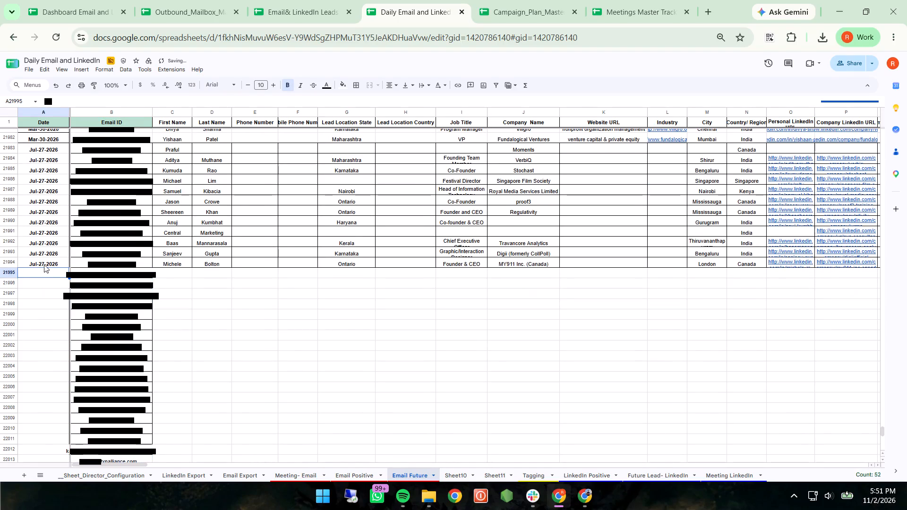
click(44, 264)
key(ctrl+c)
key(Down)
key(ctrl+v)
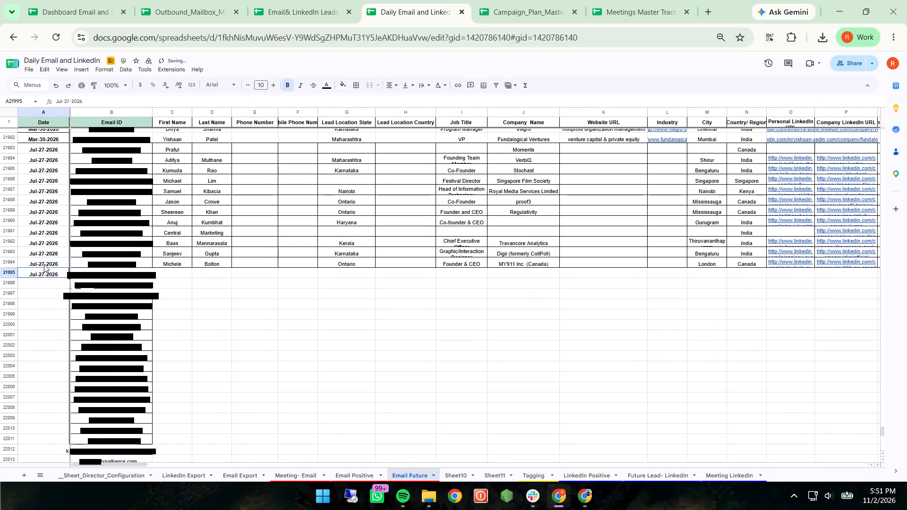
Change the date in A21995 to Nov-2-2026 and copy that cell.
double_click(38, 272)
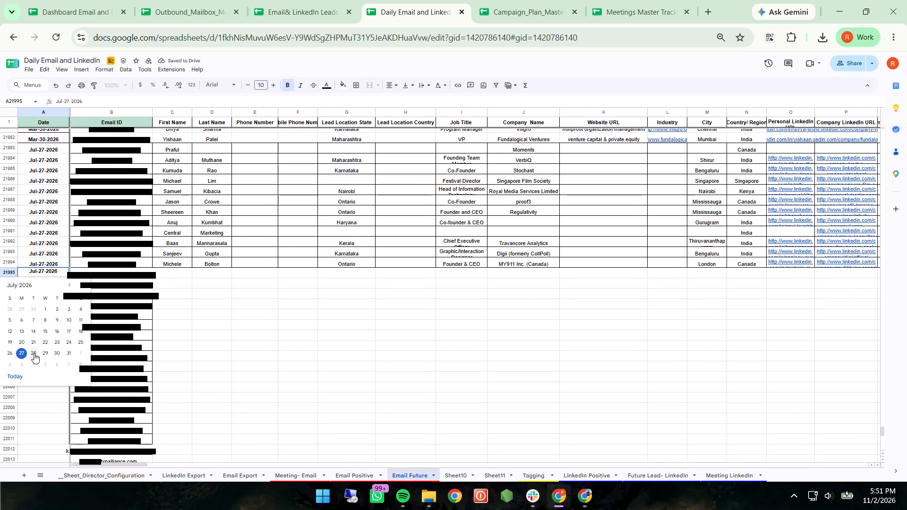
click(15, 378)
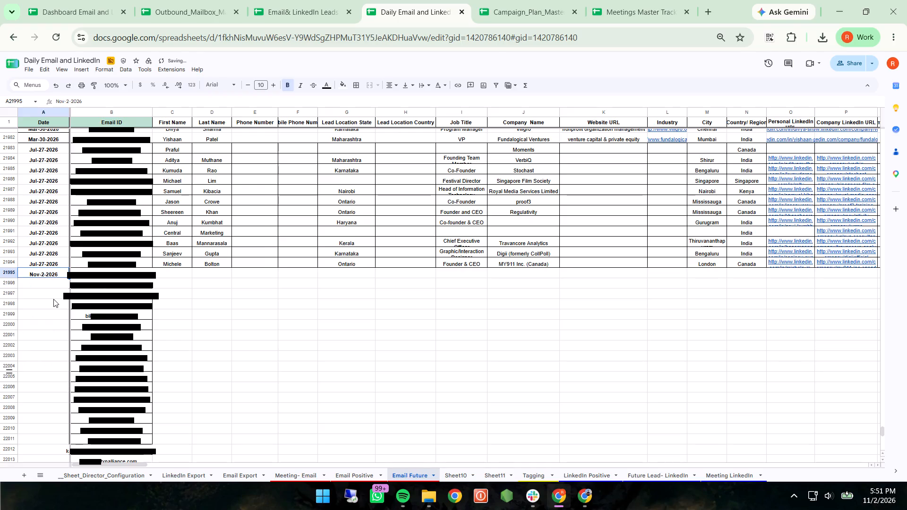
click(53, 269)
key(ctrl+c)
Undo the last date change in A21995 and return to the start of the pasted addresses.
key(ctrl+shift+Down)
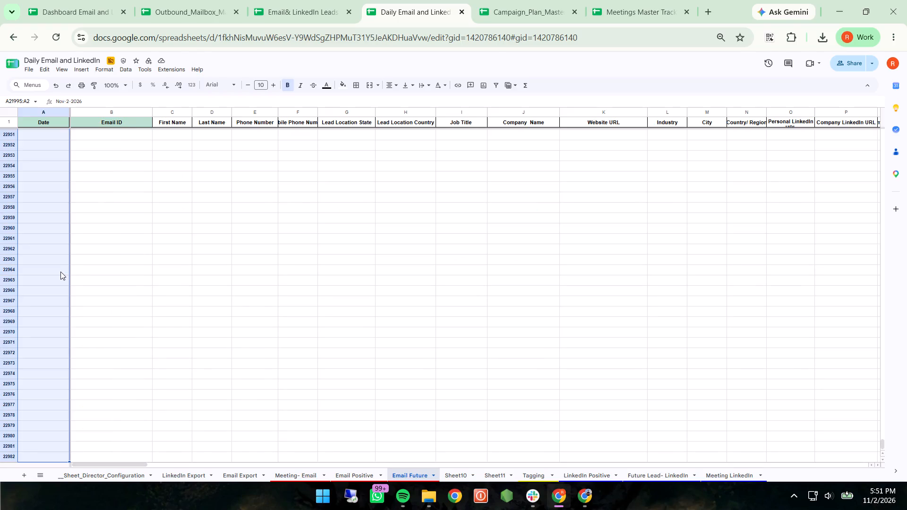
key(ctrl+z)
scroll(60, 272, up, 20)
scroll(60, 272, up, 20)
scroll(60, 272, up, 6)
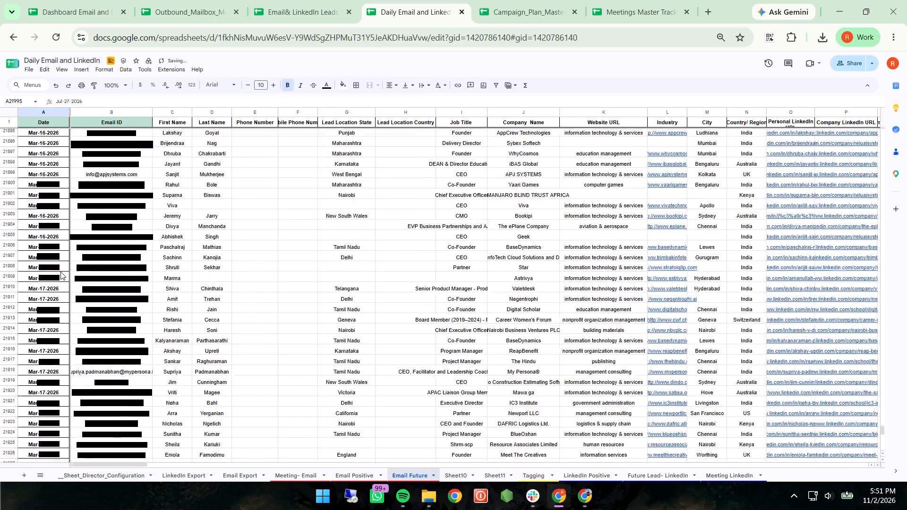
scroll(60, 272, up, 6)
scroll(60, 272, down, 20)
scroll(60, 272, down, 8)
scroll(60, 272, up, 1)
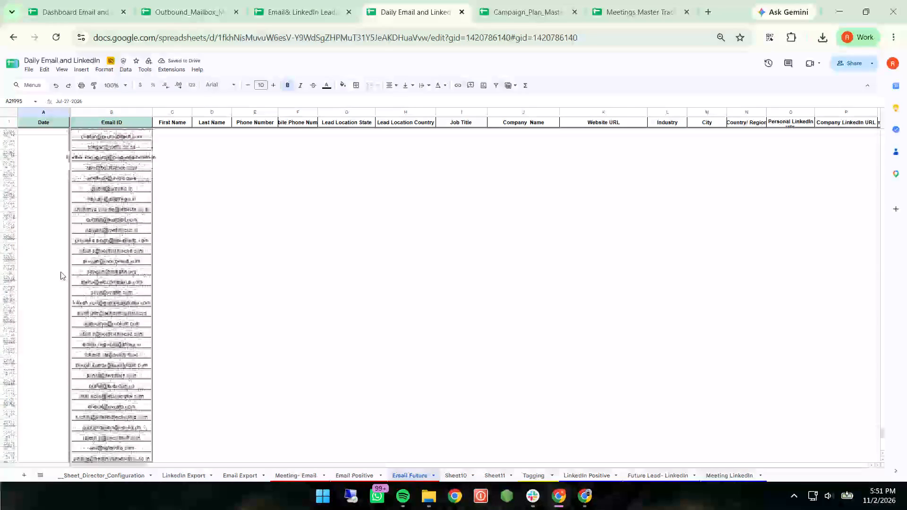
scroll(60, 272, up, 1)
scroll(60, 272, down, 1)
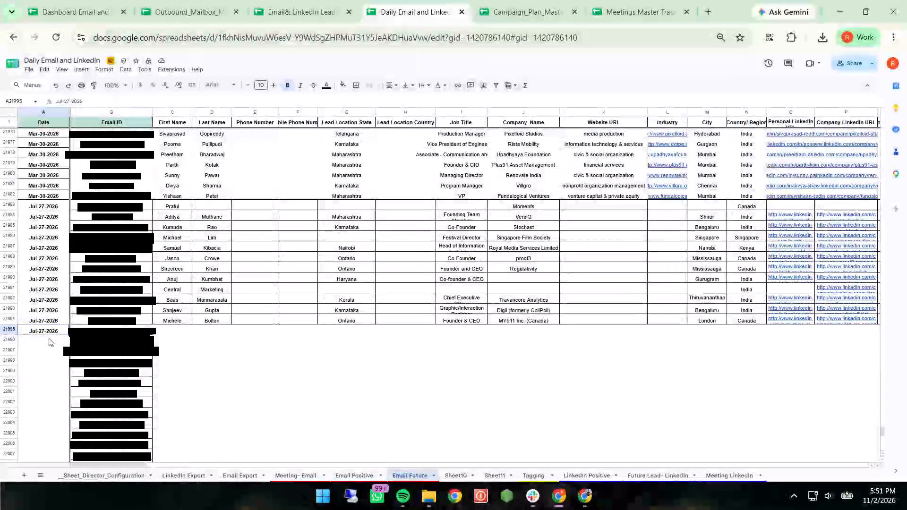
Paste Nov-2-2026 into A21996 and copy it down the Date column through row 22046, beside the last pasted address.
click(49, 338)
key(ctrl+v)
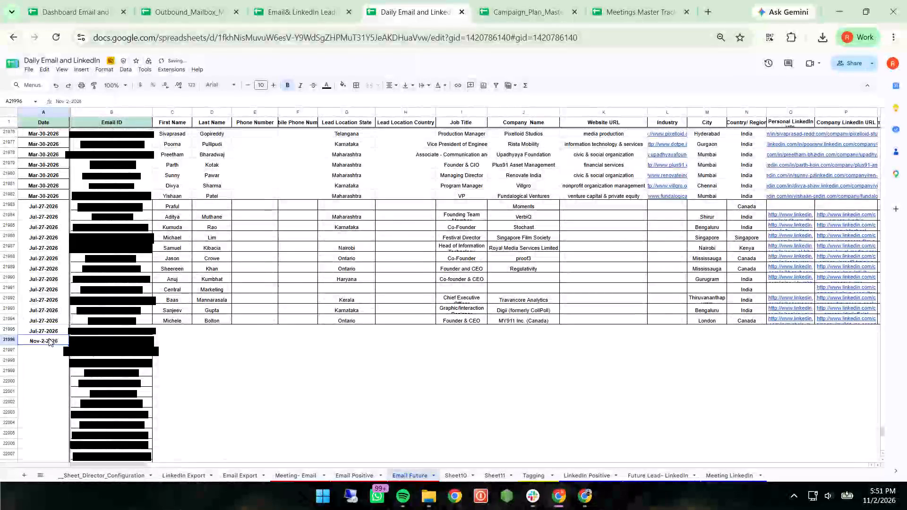
click(49, 338)
key(ctrl+c)
key(Down)
key(shift+Down)
key(shift+Down)
key(shift+Down)
key(shift+Down)
key(shift+Down)
key(shift+Down)
key(shift+Down)
key(shift+Down)
key(shift+Down)
key(shift+Down)
key(shift+Down)
key(shift+Down)
key(shift+Down)
key(shift+Down)
key(shift+Down)
key(shift+Down)
key(shift+Down)
key(shift+Down)
key(shift+Down)
key(shift+Down)
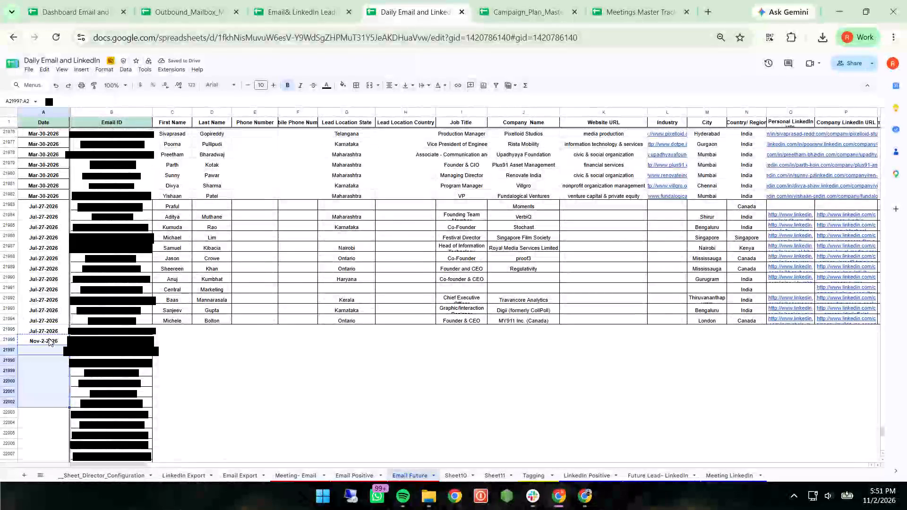
key(shift+Up)
key(shift+Up)
key(shift+Up)
key(shift+Up)
key(shift+Up)
key(shift+Up)
key(shift+Up)
key(shift+Up)
key(shift+Up)
key(shift+Up)
key(shift+Up)
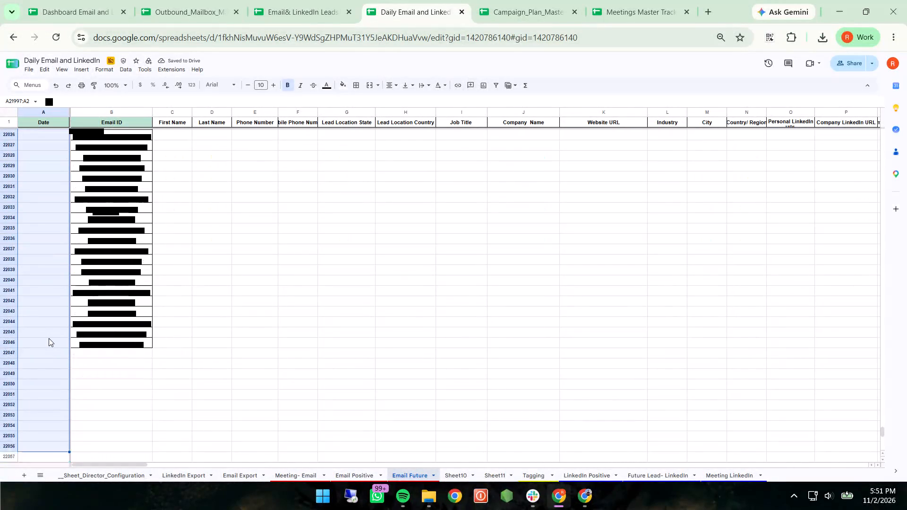
key(shift+Up)
key(shift+Down)
key(ctrl+v)
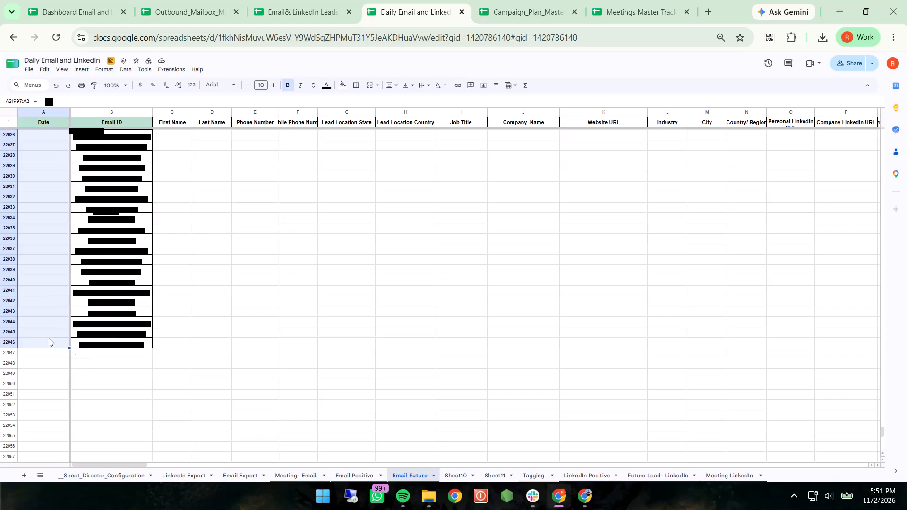
click(242, 332)
scroll(242, 332, up, 6)
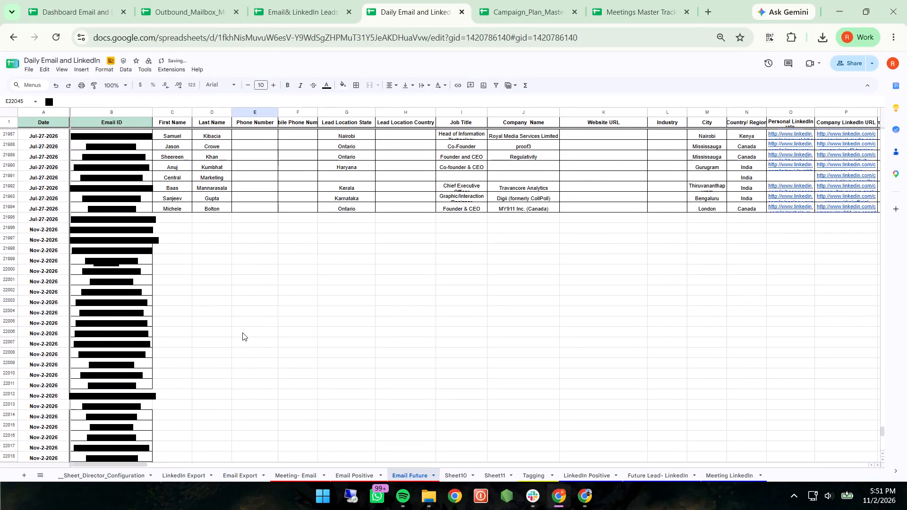
Return to the Email Enrichment sheet and copy the filtered First Name column from row 9 down to row 191.
click(303, 6)
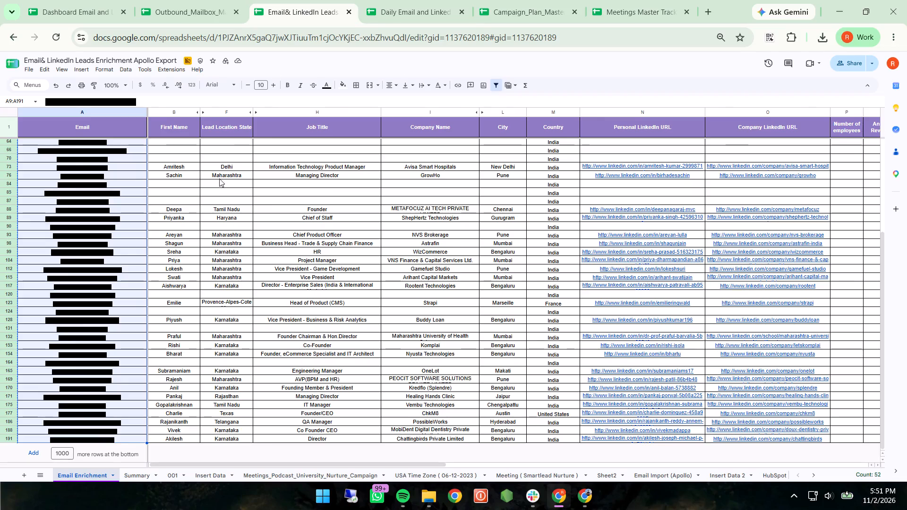
click(191, 166)
scroll(191, 166, up, 2)
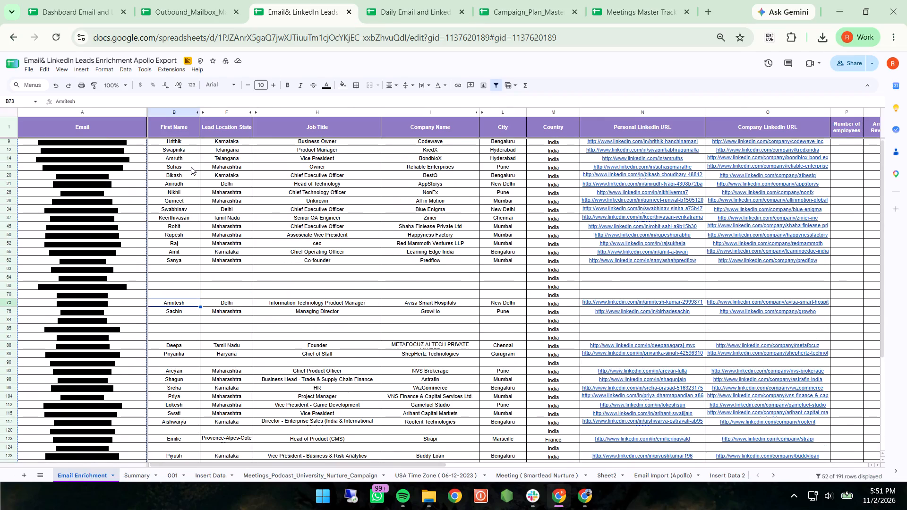
scroll(193, 242, up, 9)
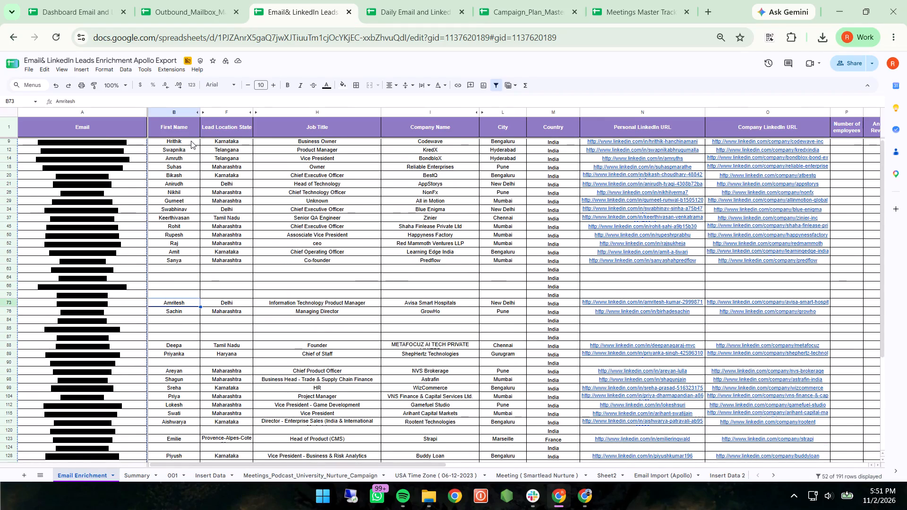
click(191, 141)
key(shift+Down)
key(shift+Down)
key(shift+Down)
key(shift+Down)
key(shift+Down)
key(shift+Down)
key(shift+Down)
key(shift+Down)
key(shift+Down)
key(shift+Down)
key(shift+Down)
key(shift+Down)
key(shift+Down)
key(shift+Down)
key(shift+Down)
key(shift+Down)
key(shift+Down)
key(shift+Down)
key(shift+Down)
key(shift+Down)
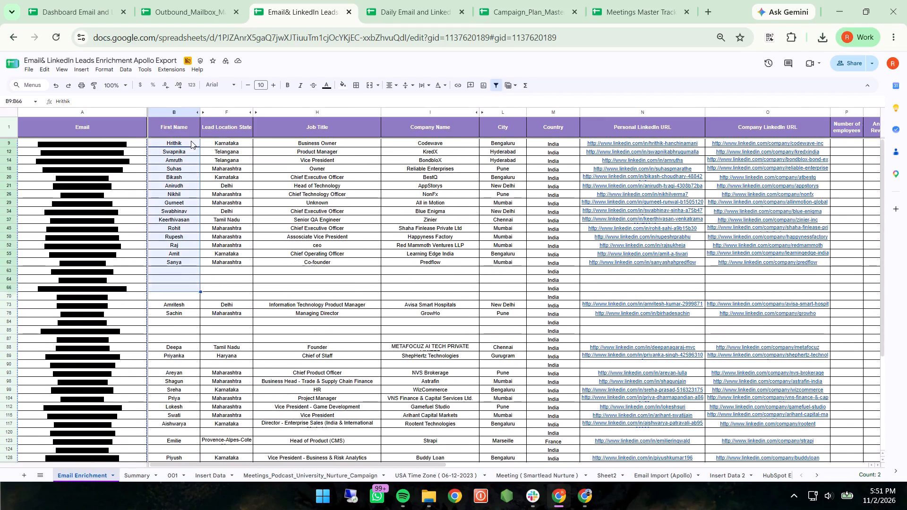
key(ctrl+c)
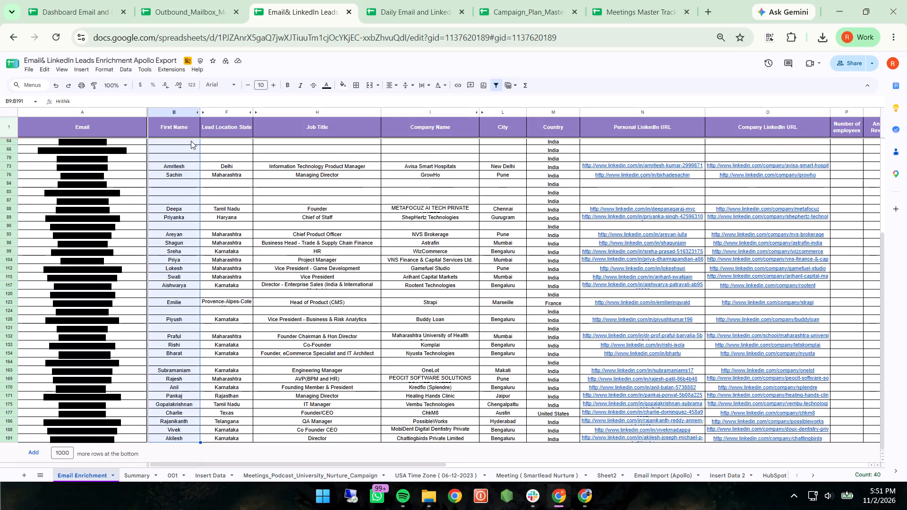
Paste the copied first names into the First Name column of the Email Future sheet, starting at C21995.
click(407, 0)
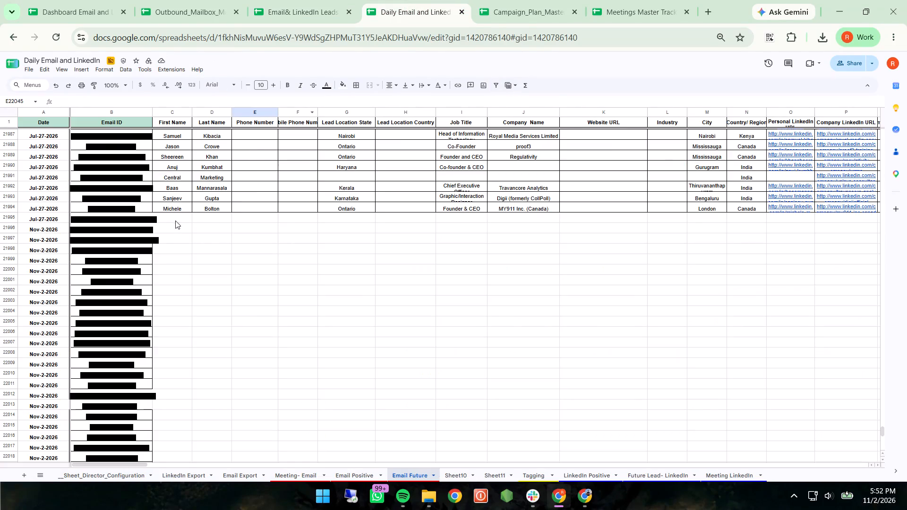
click(175, 220)
key(ctrl+v)
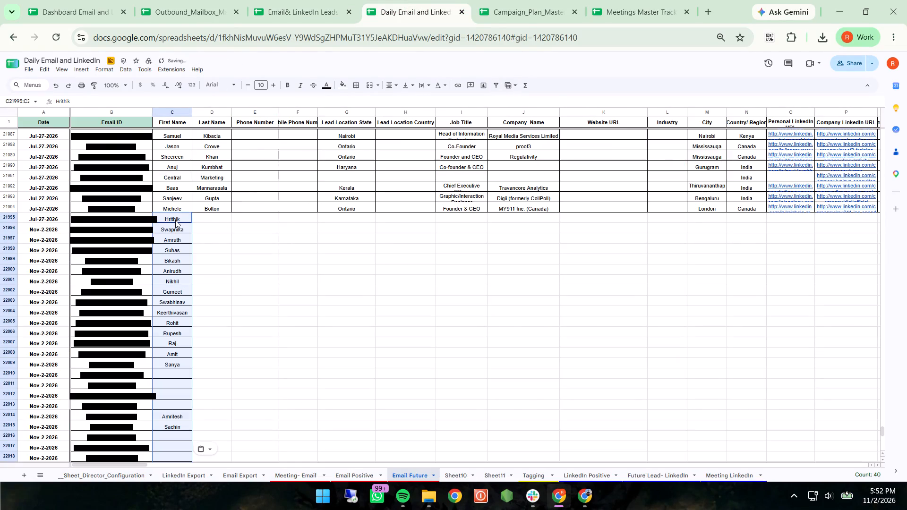
Copy Email Enrichment's filtered Lead Location State values from rows 9 to 191 into Email Future, starting at G21995.
click(294, 0)
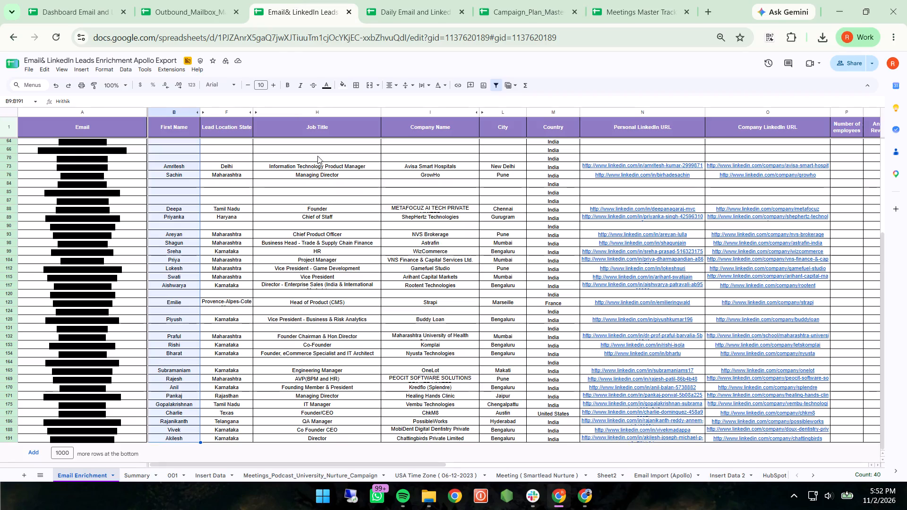
click(242, 141)
scroll(242, 141, up, 8)
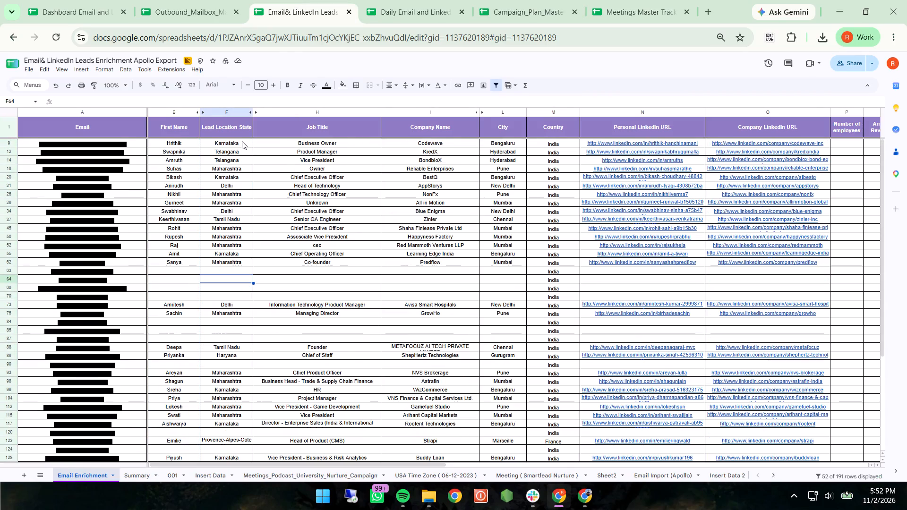
click(242, 141)
key(shift+Down)
key(shift+Down)
key(shift+Down)
key(shift+Down)
key(shift+Down)
key(shift+Down)
key(shift+Down)
key(shift+Down)
key(shift+Down)
key(shift+Down)
key(shift+Down)
key(shift+Down)
key(shift+Down)
key(shift+Down)
key(shift+Down)
key(shift+Down)
key(shift+Down)
key(shift+Down)
key(shift+Down)
key(shift+Down)
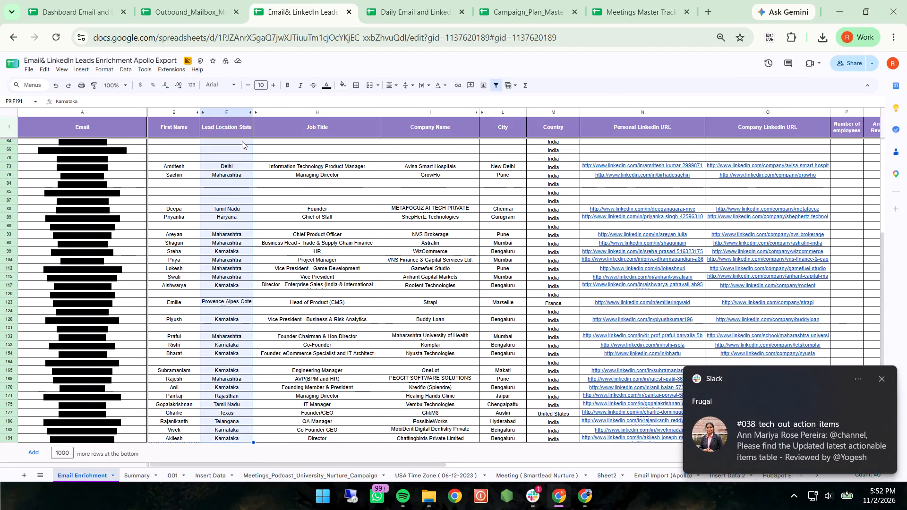
key(ctrl+c)
click(432, 2)
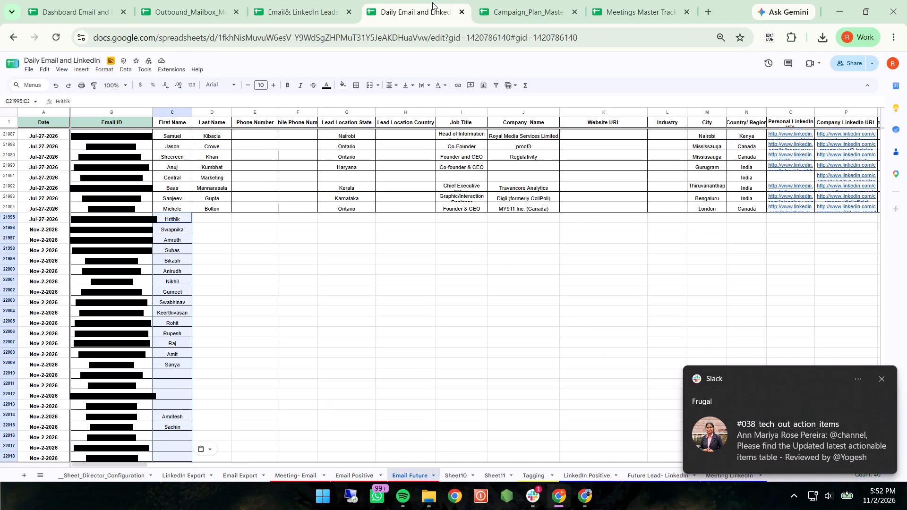
click(219, 215)
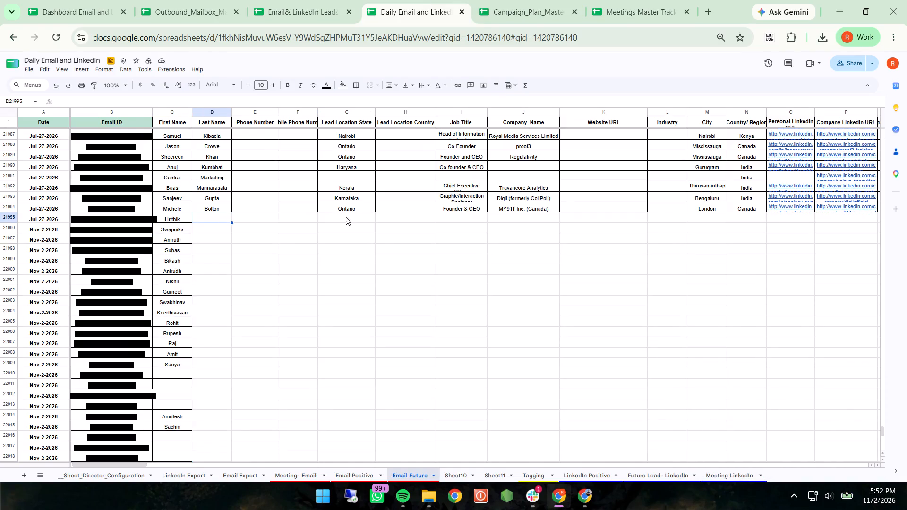
click(346, 217)
key(ctrl+v)
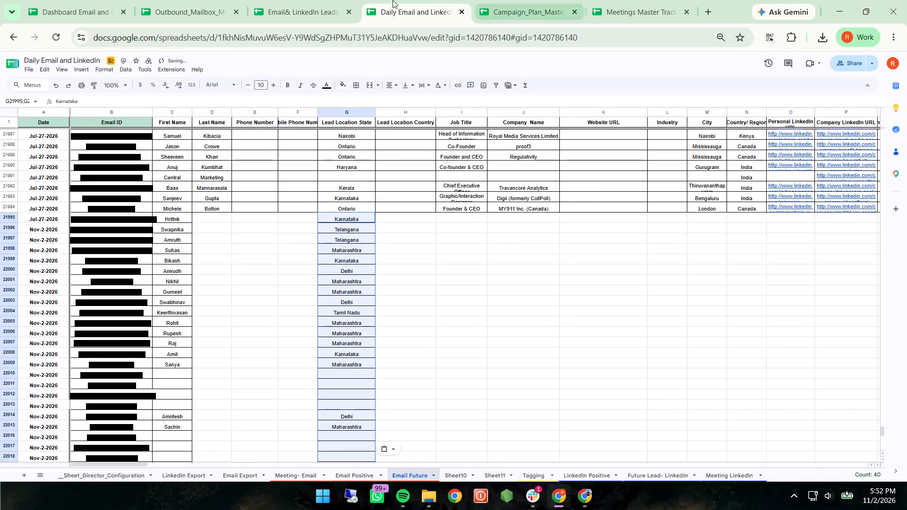
Copy Email Enrichment's filtered Job Title values from rows 9 to 191 into Email Future, starting at I21995.
click(314, 5)
scroll(332, 167, up, 7)
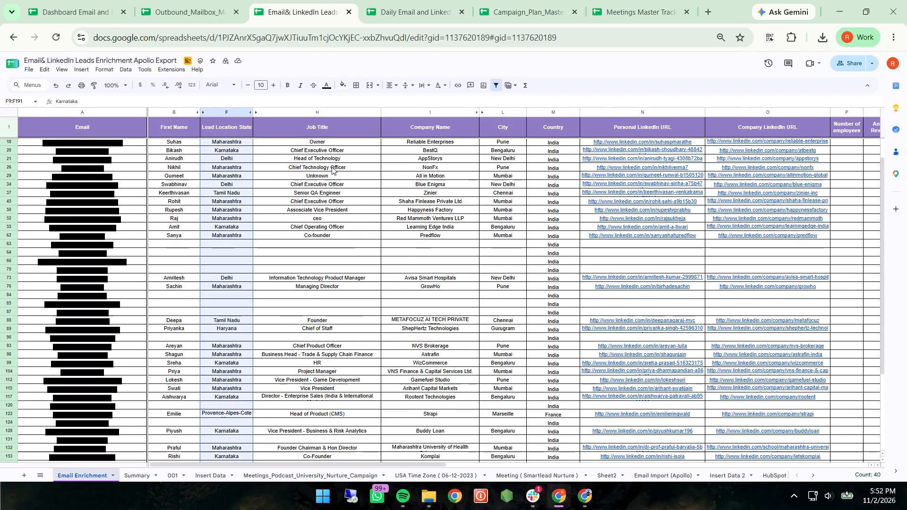
scroll(332, 167, up, 1)
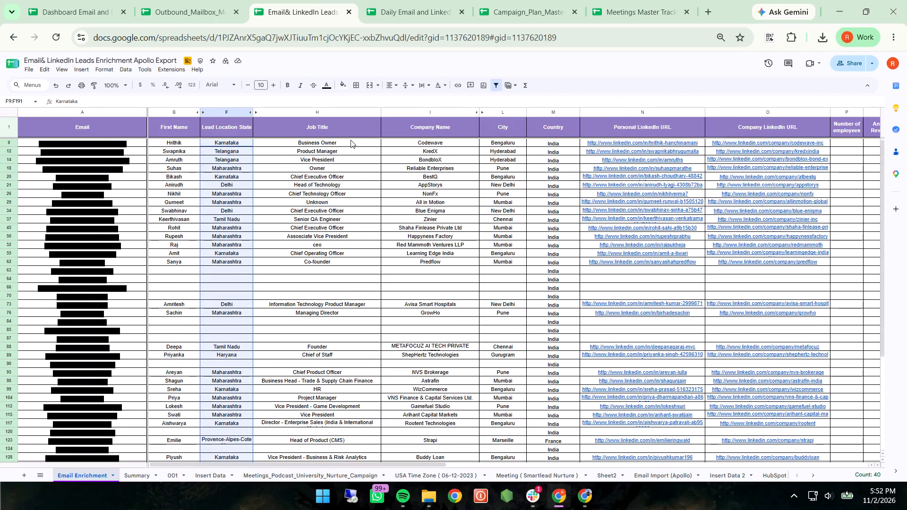
click(351, 140)
key(shift+Down)
key(shift+Down)
key(shift+Down)
key(shift+Down)
key(shift+Down)
key(shift+Down)
key(shift+Down)
key(shift+Down)
key(shift+Down)
key(shift+Down)
key(shift+Down)
key(shift+Down)
key(shift+Down)
key(shift+Down)
key(shift+Down)
key(shift+Down)
key(shift+Down)
key(shift+Down)
key(shift+Down)
key(shift+Down)
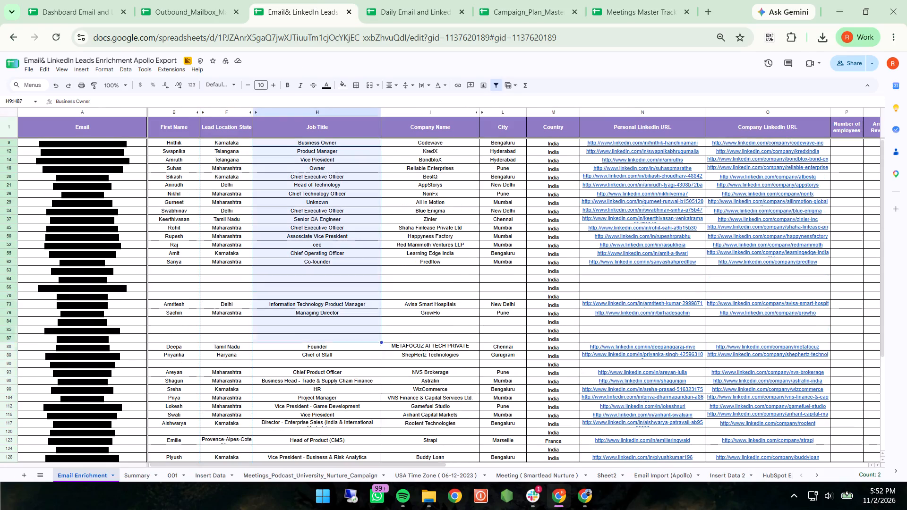
key(ctrl+c)
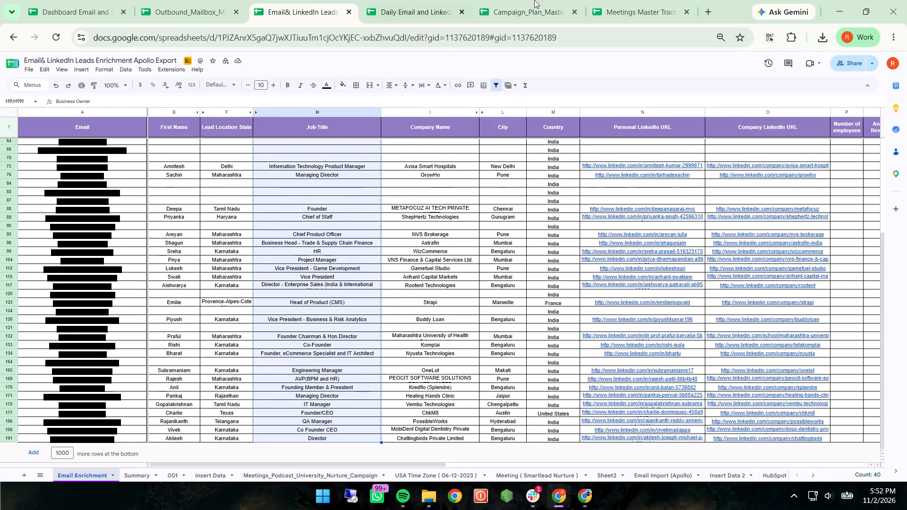
click(445, 0)
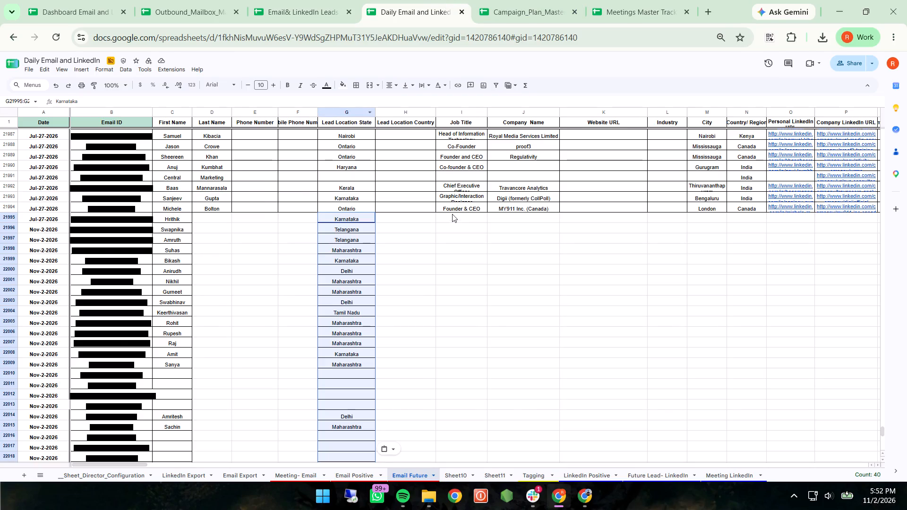
click(454, 219)
key(ctrl+v)
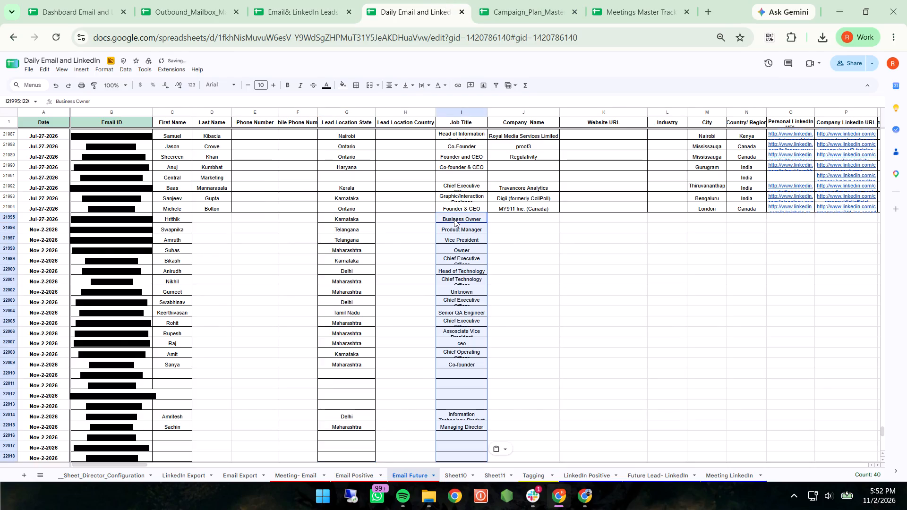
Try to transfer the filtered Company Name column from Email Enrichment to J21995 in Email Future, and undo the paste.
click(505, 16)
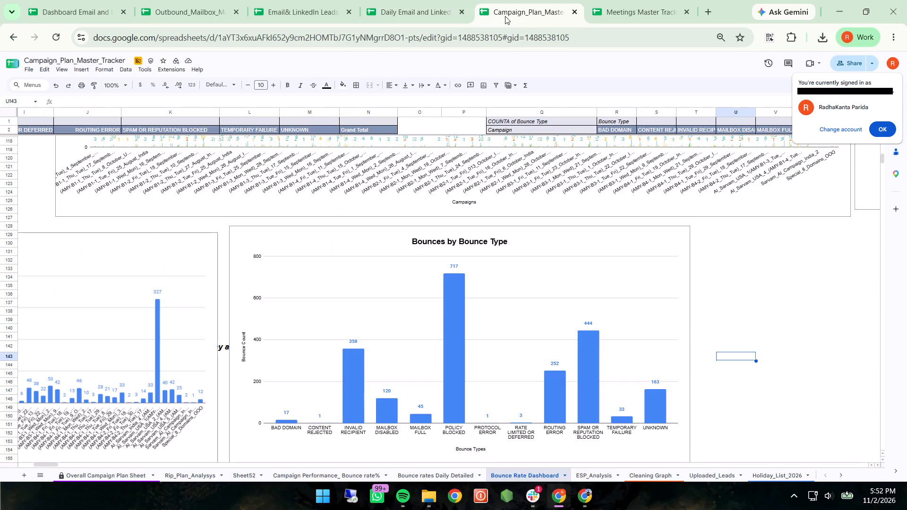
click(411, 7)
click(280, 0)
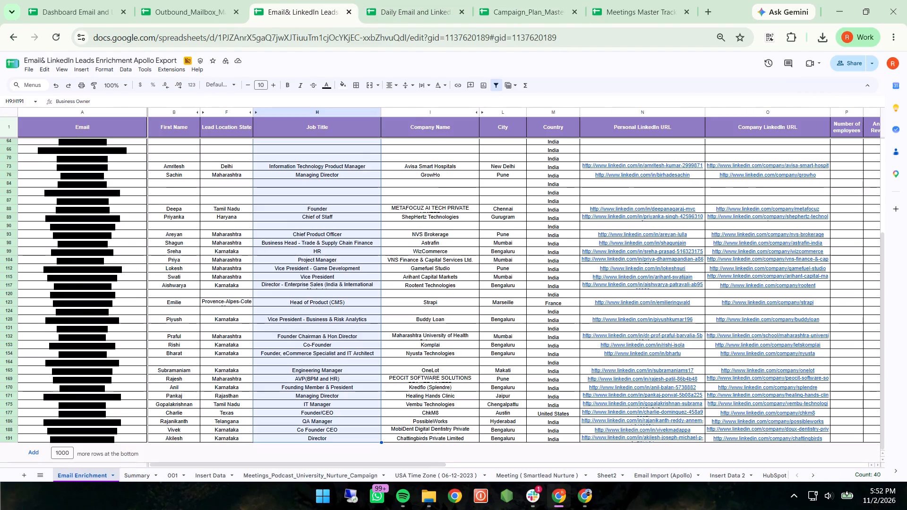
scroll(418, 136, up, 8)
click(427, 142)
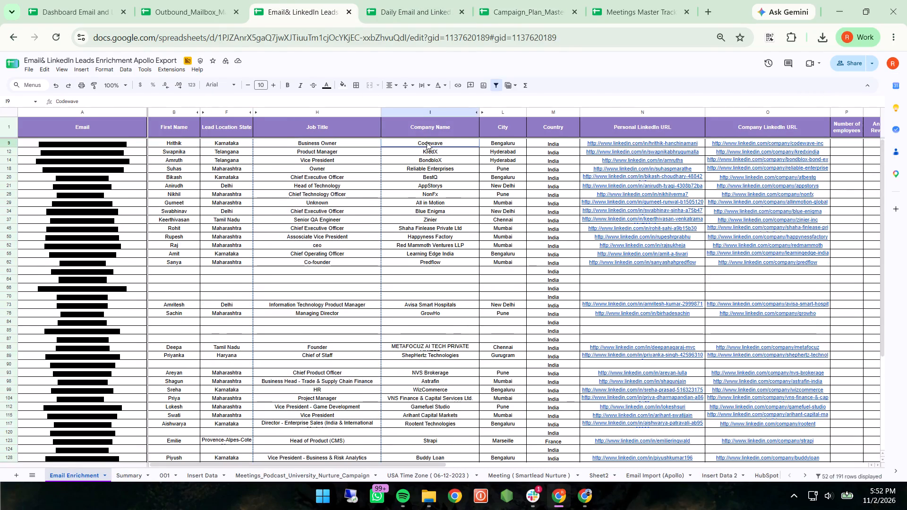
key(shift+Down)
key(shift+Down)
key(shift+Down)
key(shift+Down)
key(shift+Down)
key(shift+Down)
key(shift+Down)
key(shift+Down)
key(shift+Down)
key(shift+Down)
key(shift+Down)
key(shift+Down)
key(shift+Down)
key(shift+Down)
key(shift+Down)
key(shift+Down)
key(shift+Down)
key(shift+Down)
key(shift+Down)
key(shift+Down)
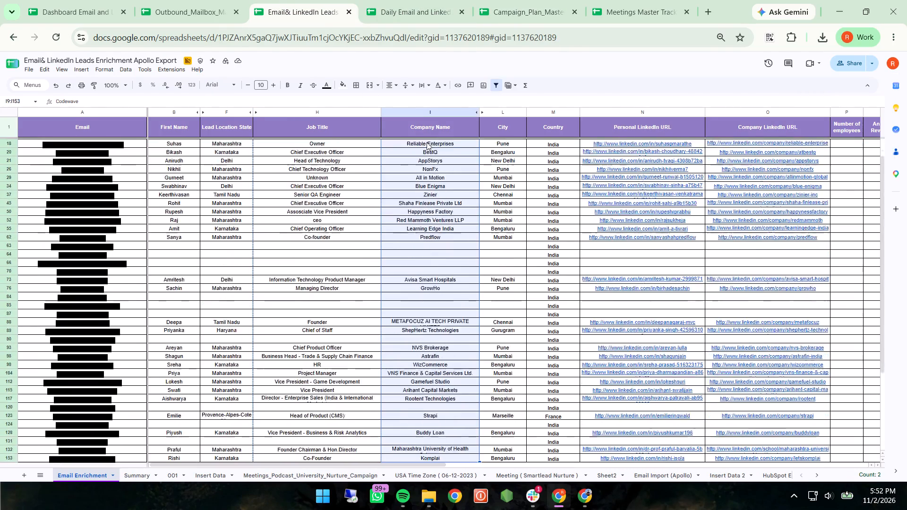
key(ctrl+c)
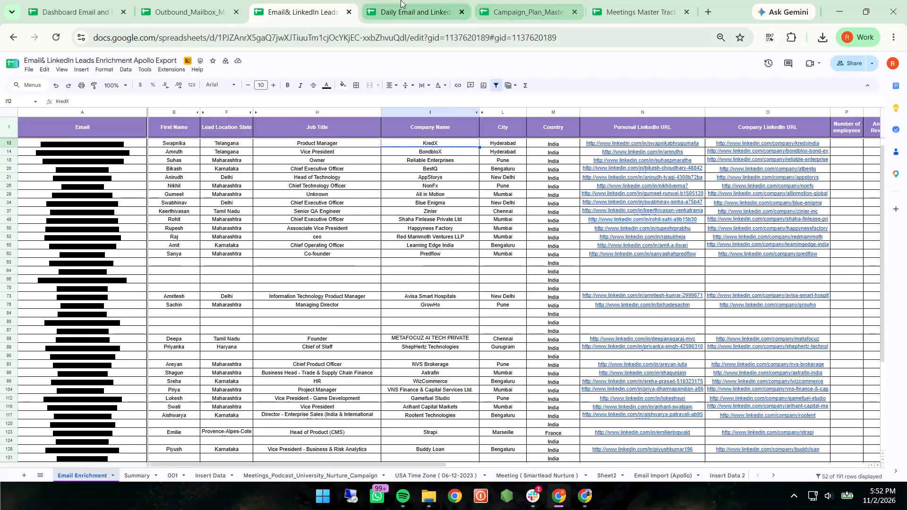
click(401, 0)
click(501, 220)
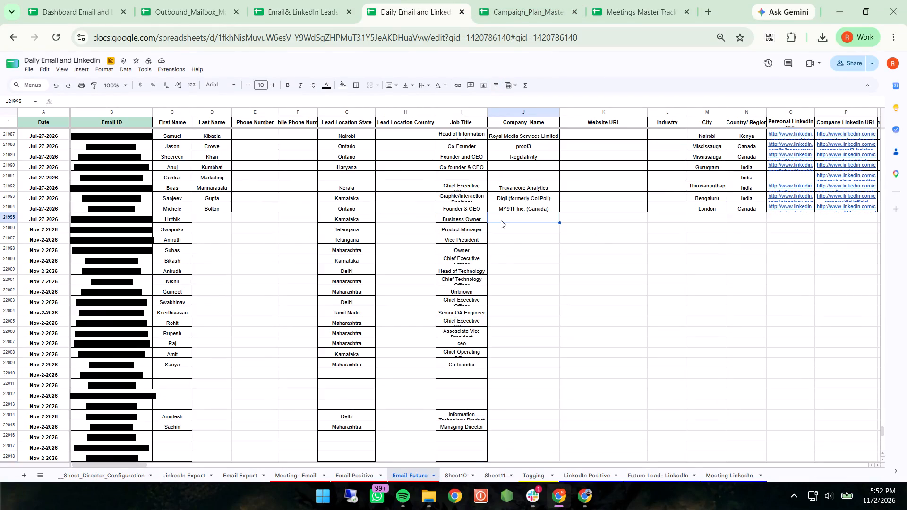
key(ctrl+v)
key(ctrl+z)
Copy Email Enrichment's filtered Company Name values from rows 12 to 191 into Email Future, starting at J21995.
click(514, 16)
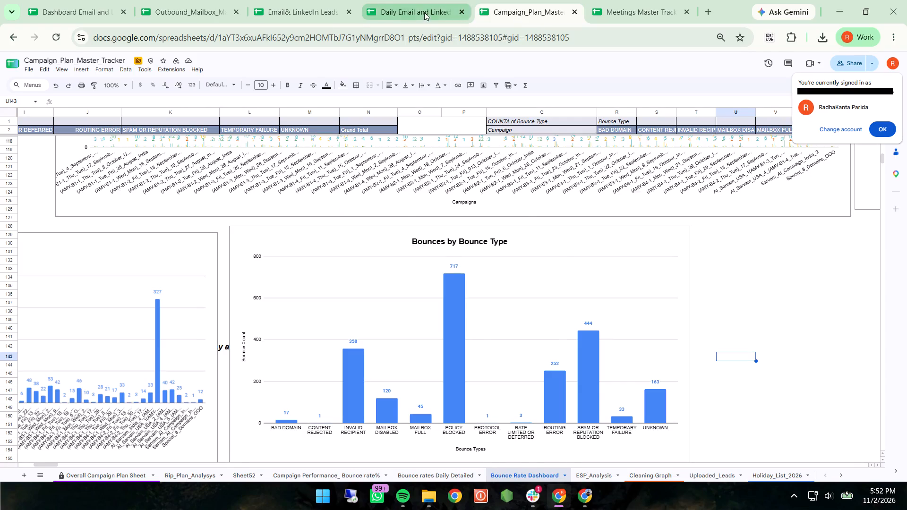
click(319, 9)
key(shift+Down)
key(shift+Down)
key(shift+Down)
key(shift+Down)
key(shift+Down)
key(shift+Down)
key(shift+Down)
key(shift+Down)
key(shift+Down)
key(shift+Down)
key(shift+Down)
key(shift+Down)
key(shift+Down)
key(shift+Down)
key(shift+Down)
key(shift+Down)
key(shift+Down)
key(shift+Down)
key(shift+Down)
key(shift+Down)
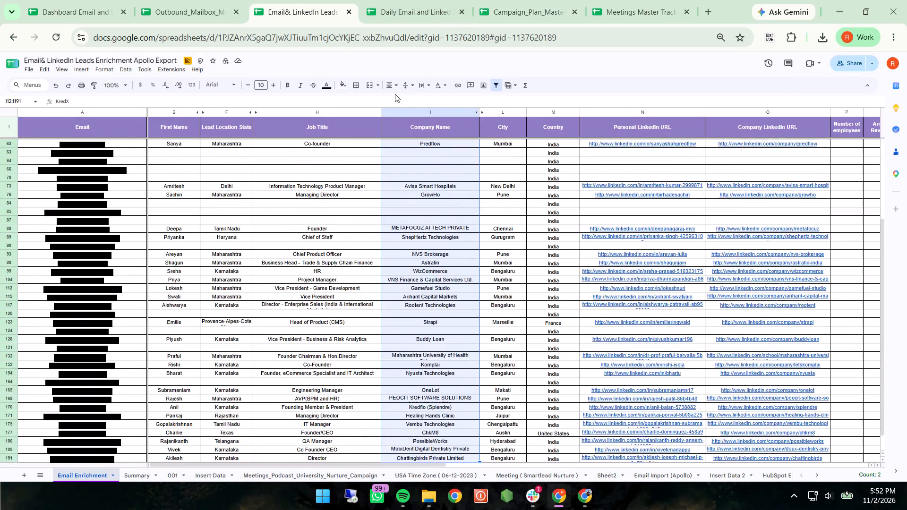
key(ctrl+c)
click(410, 0)
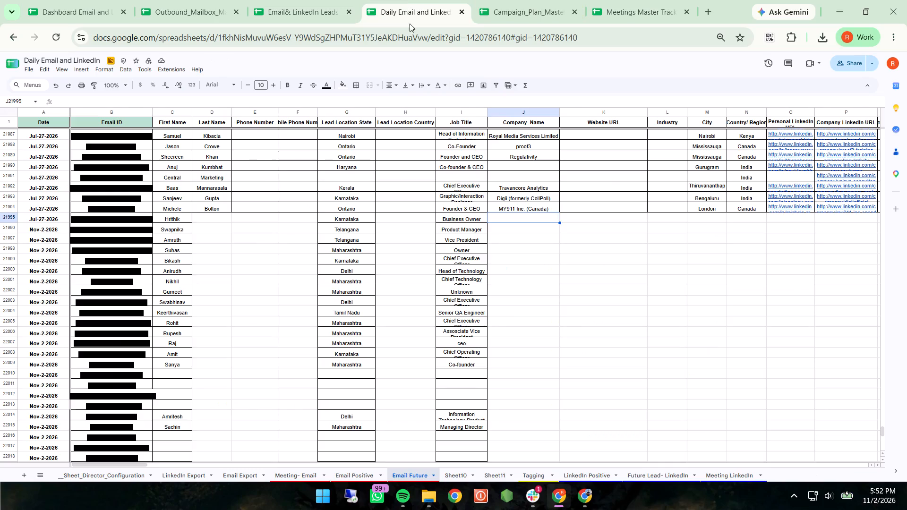
click(520, 218)
key(ctrl+v)
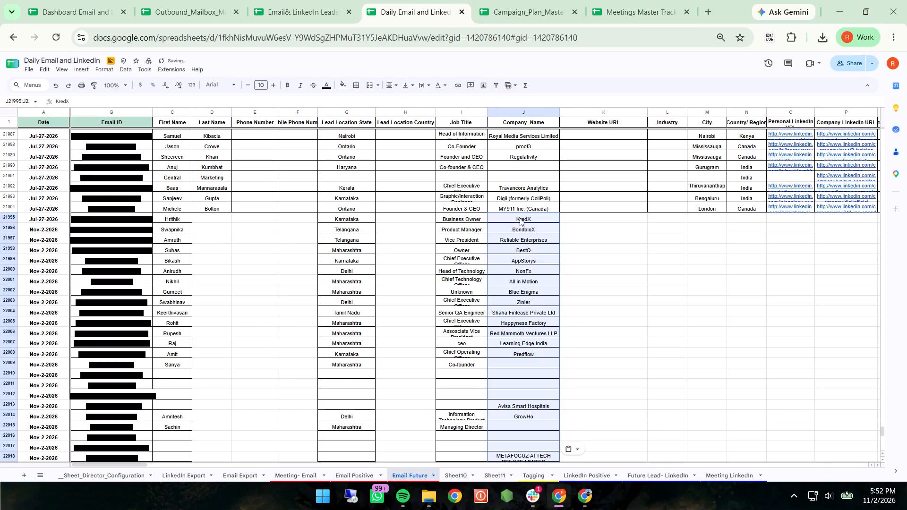
Review the earlier Email Future rows and the columns beyond Company Name, ending on the City cell M21995.
scroll(17, 195, up, 3)
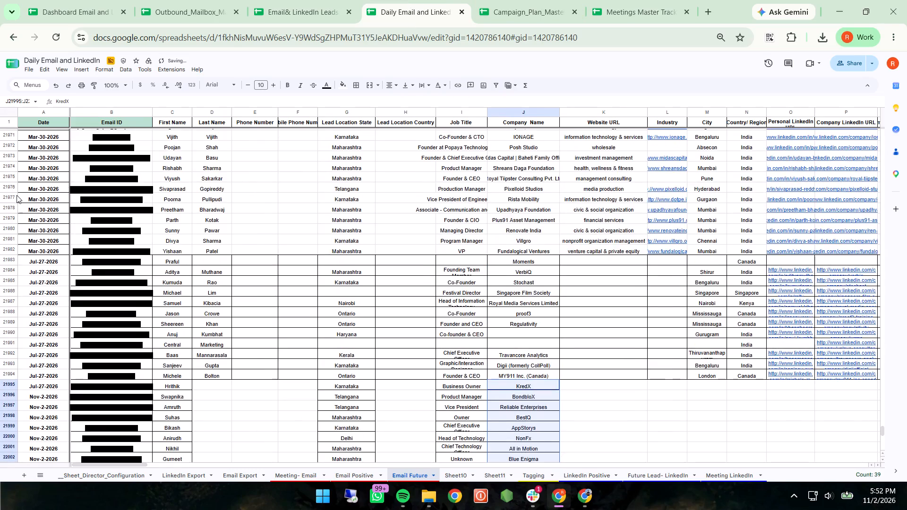
scroll(17, 195, up, 10)
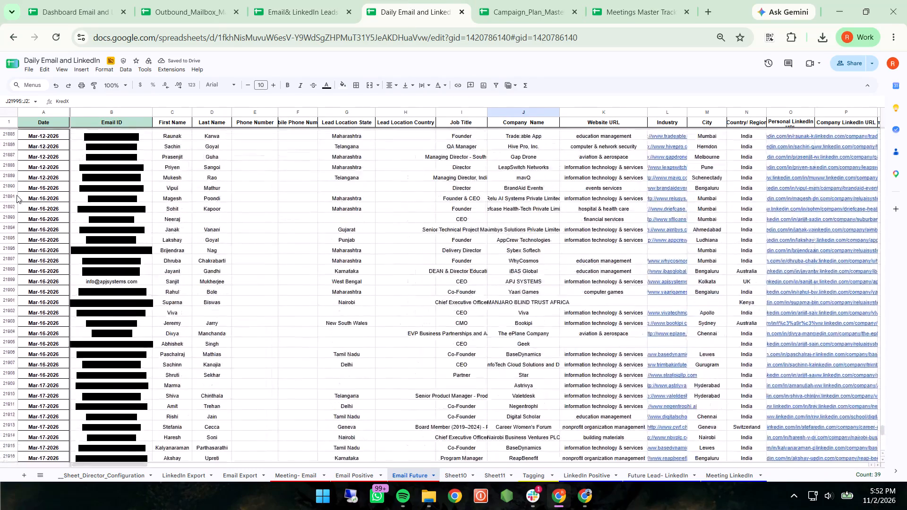
scroll(17, 195, up, 1)
scroll(17, 195, right, 1)
scroll(17, 195, down, 1)
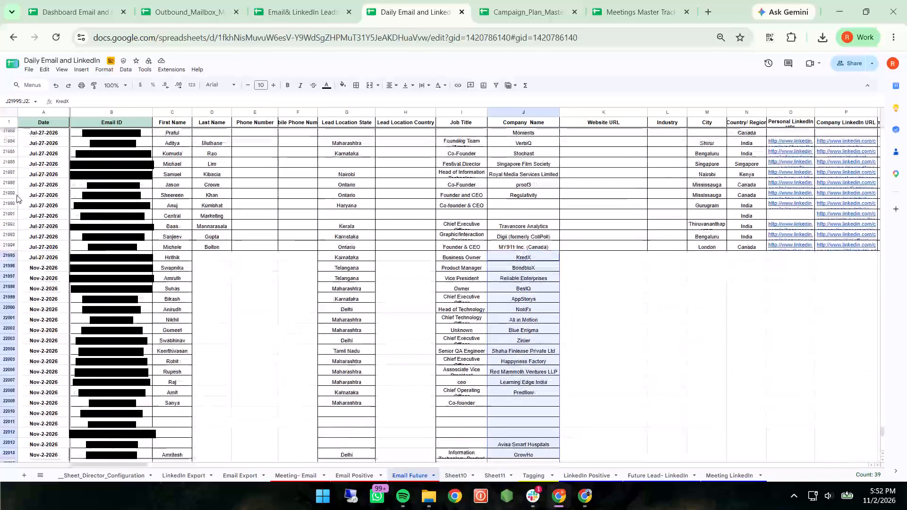
scroll(17, 195, down, 1)
scroll(484, 277, left, 3)
click(522, 260)
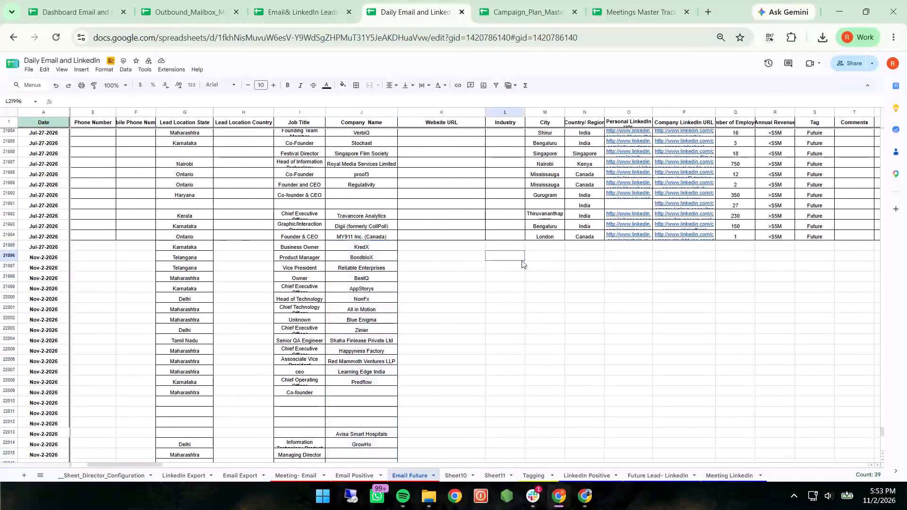
scroll(522, 260, left, 1)
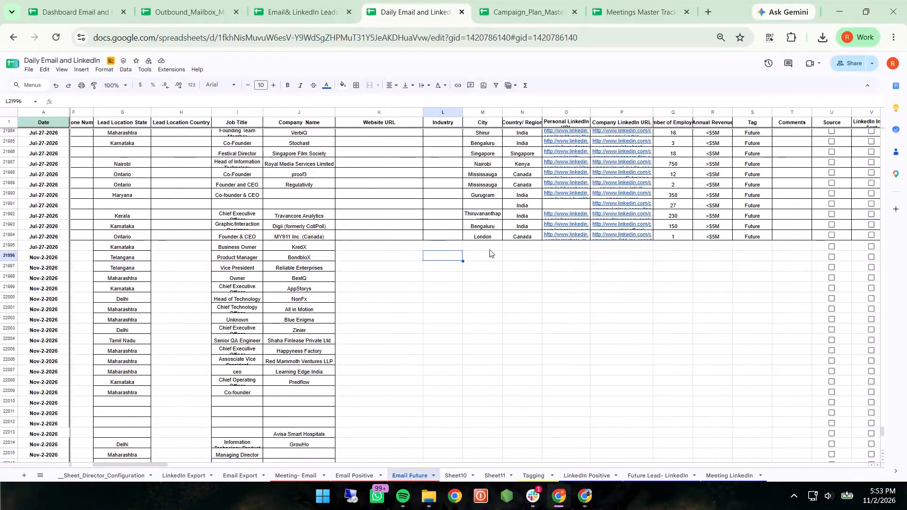
click(488, 247)
Move the Daily Email and LinkedIn browser tab ahead of the Email& LinkedIn Leads tab.
click(514, 3)
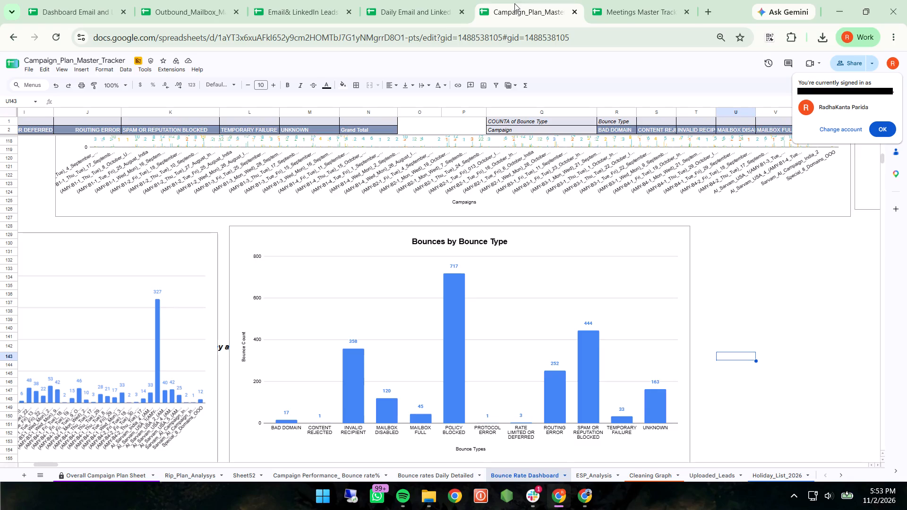
drag(402, 0, 320, 0)
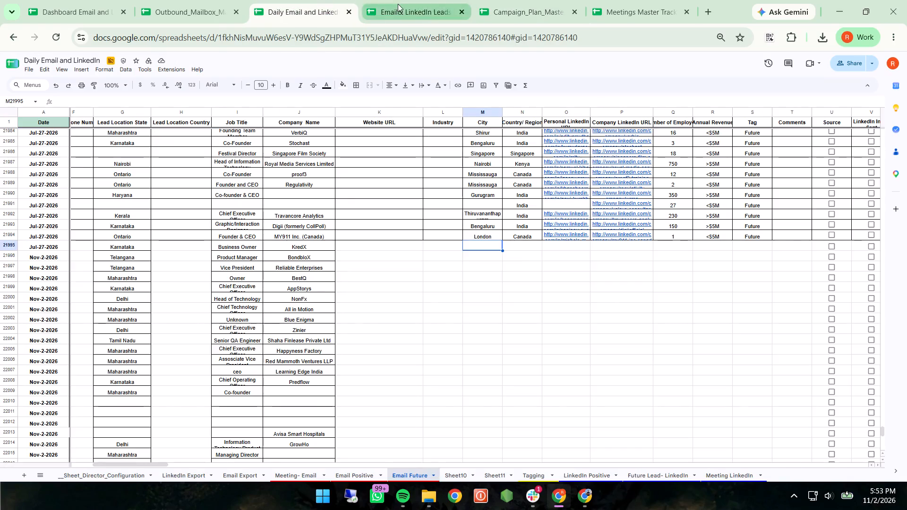
Return to the Email Enrichment sheet and copy the filtered City column from row 9 down to row 191.
click(398, 4)
scroll(541, 204, up, 6)
click(517, 139)
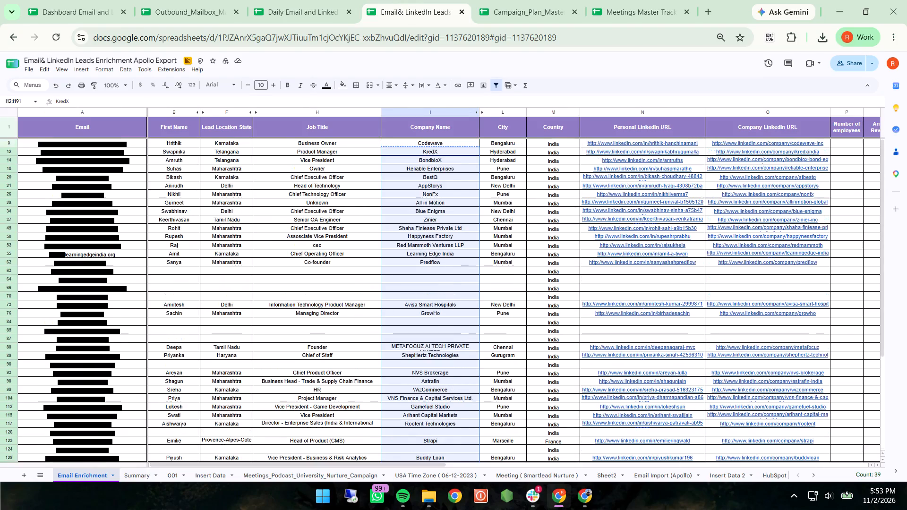
key(shift+Down)
key(shift+Down)
key(shift+Down)
key(shift+Down)
key(shift+Down)
key(shift+Down)
key(shift+Down)
key(shift+Down)
key(shift+Down)
key(shift+Down)
key(shift+Down)
key(shift+Down)
key(shift+Down)
key(shift+Down)
key(shift+Down)
key(shift+Down)
key(shift+Down)
key(shift+Down)
key(shift+Down)
key(shift+Down)
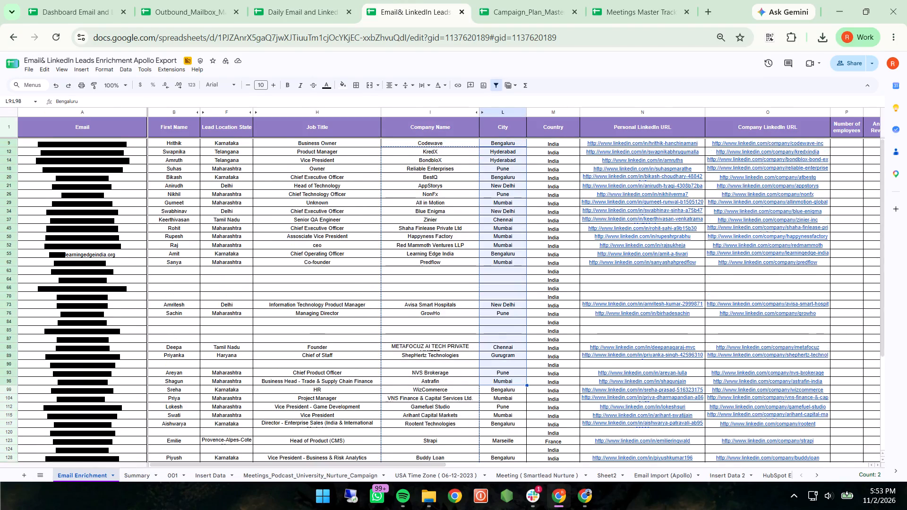
key(ctrl+c)
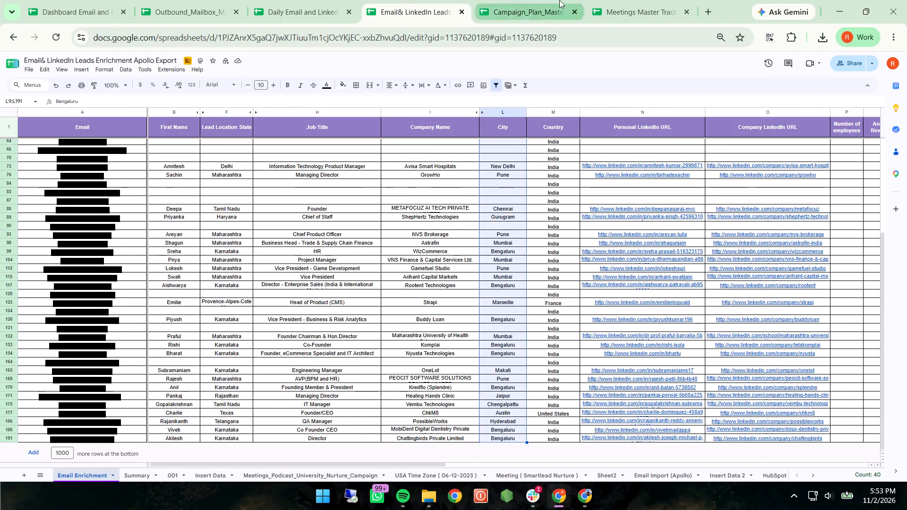
Paste the copied City values into Email Future, starting at M21995.
click(546, 2)
click(618, 10)
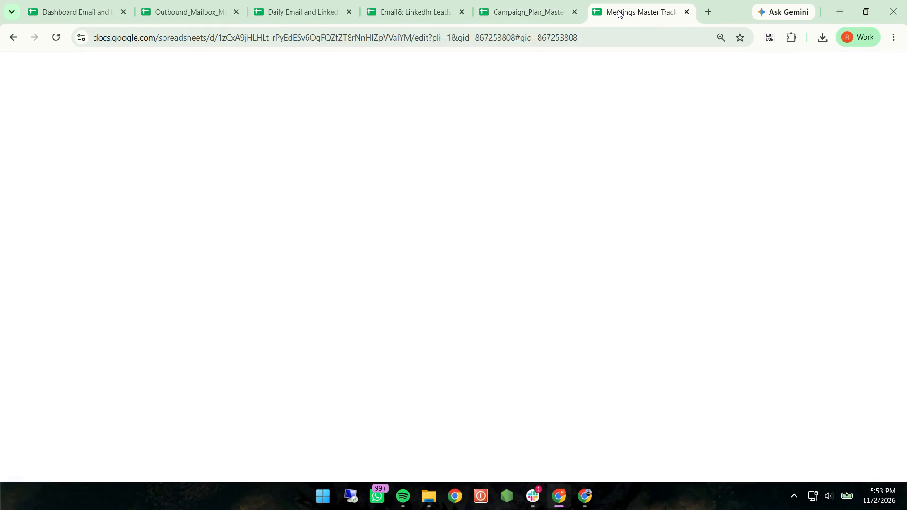
click(374, 8)
click(306, 4)
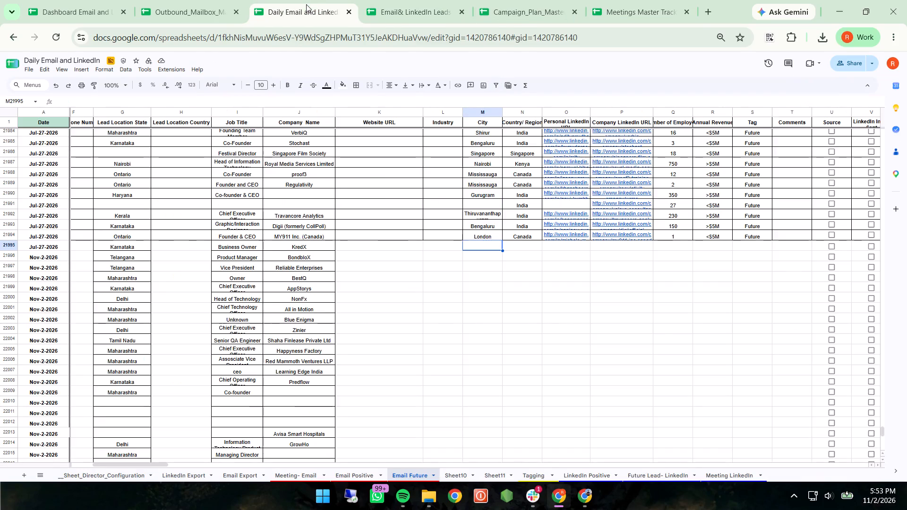
key(ctrl+v)
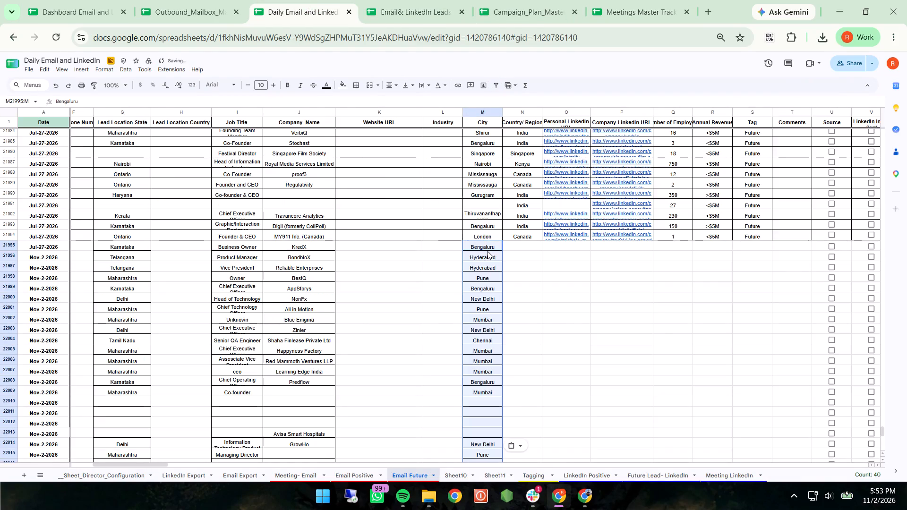
Copy Email Enrichment's filtered Country values from rows 9 to 191 into Email Future's Country/Region column, starting at N21995.
click(426, 3)
scroll(542, 160, up, 10)
click(554, 148)
key(Up)
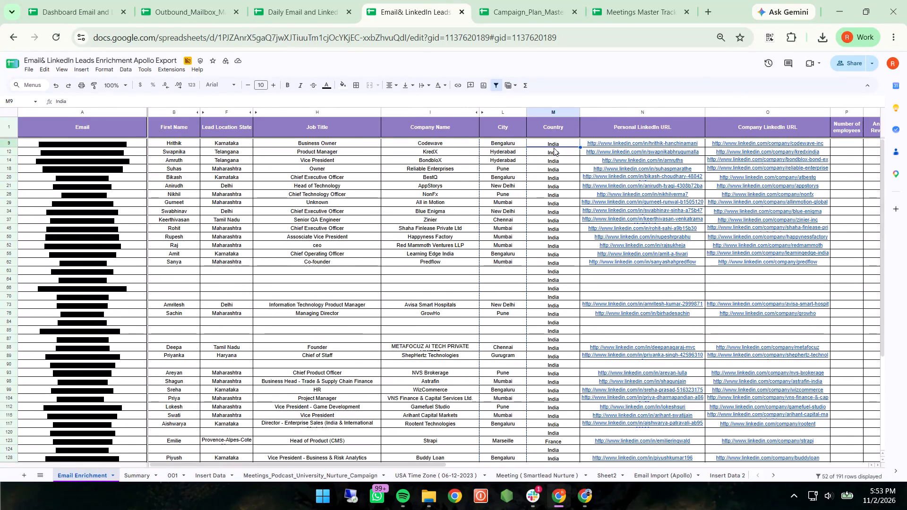
key(shift+Down)
key(shift+Down)
key(shift+Down)
key(shift+Down)
key(shift+Down)
key(shift+Down)
key(shift+Down)
key(shift+Down)
key(shift+Down)
key(shift+Down)
key(shift+Down)
key(shift+Down)
key(shift+Down)
key(shift+Down)
key(shift+Down)
key(shift+Down)
key(shift+Down)
key(shift+Down)
key(shift+Down)
key(shift+Down)
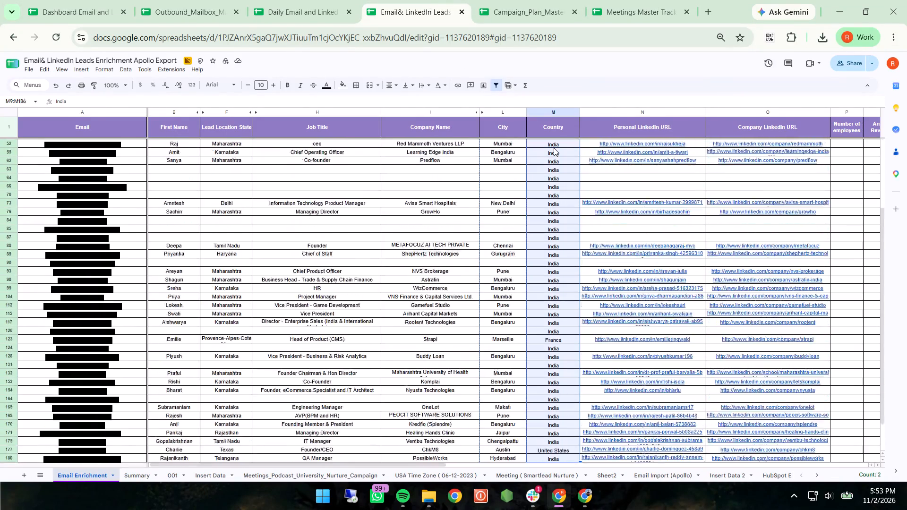
key(ctrl+c)
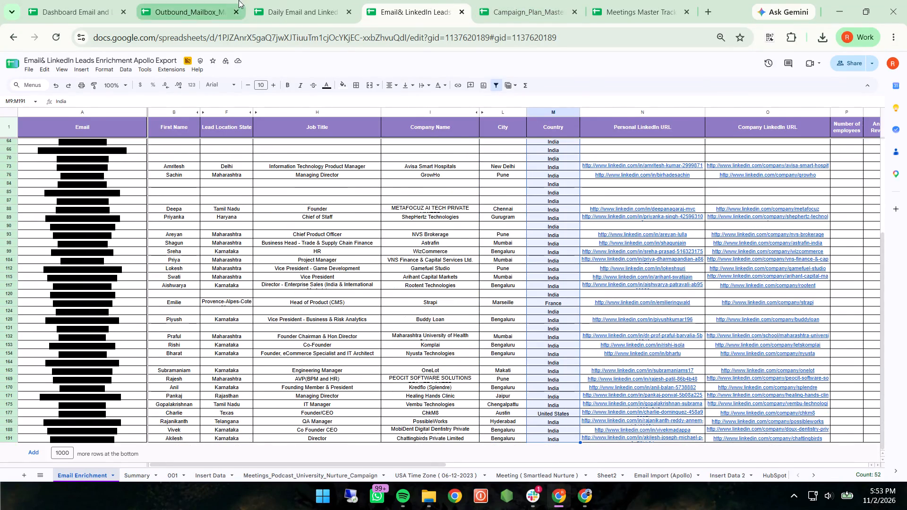
click(295, 0)
click(521, 250)
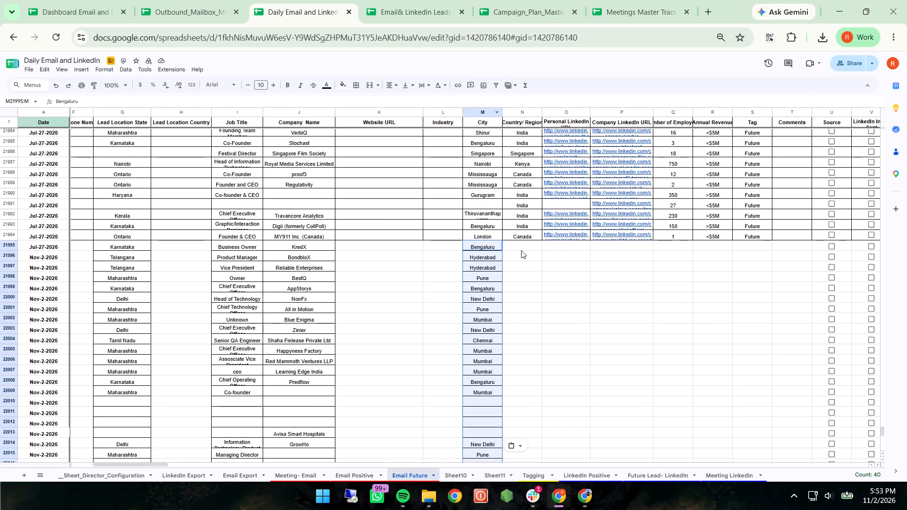
key(ctrl+v)
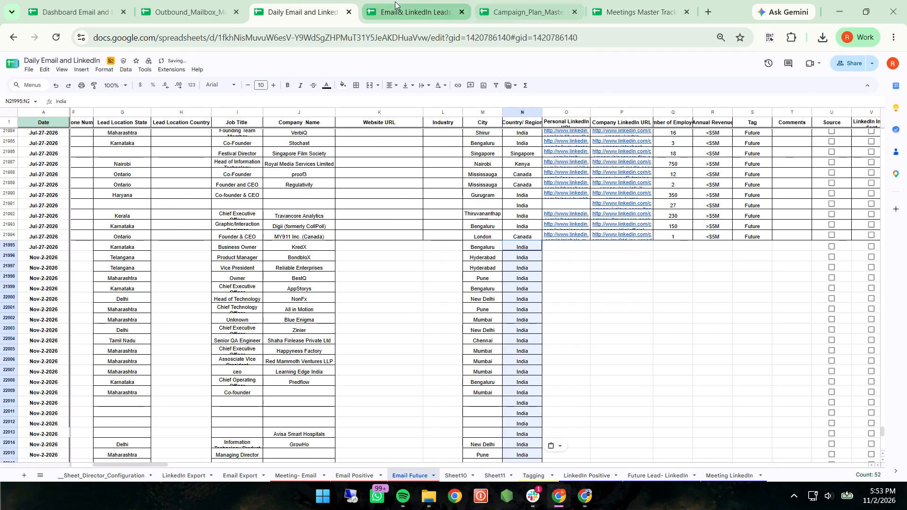
Copy Email Enrichment's filtered Personal and Company LinkedIn URL columns from rows 9 to 191 into Email Future, starting at O21995.
click(395, 1)
scroll(648, 161, up, 9)
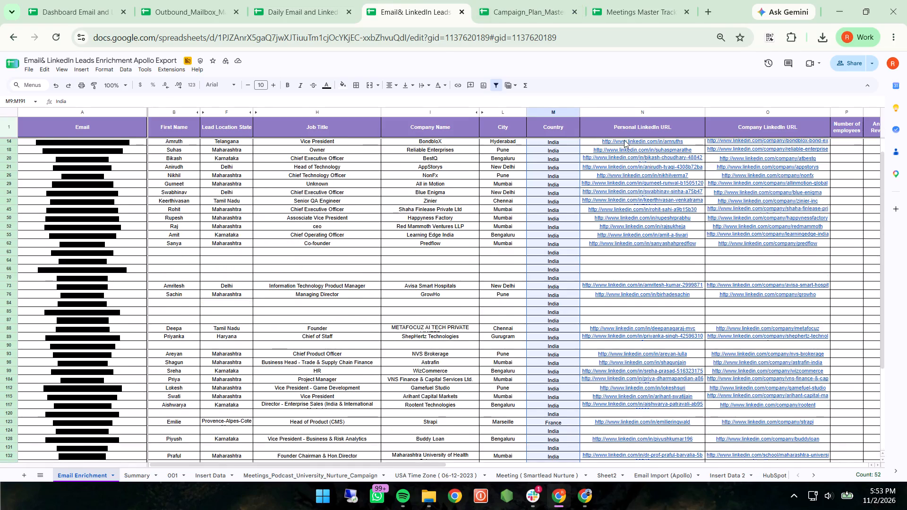
click(624, 140)
key(shift+Right)
key(shift+Down)
key(shift+Down)
key(shift+Down)
key(shift+Down)
key(shift+Down)
key(shift+Down)
key(shift+Down)
key(shift+Down)
key(shift+Down)
key(shift+Down)
key(shift+Down)
key(shift+Down)
key(shift+Down)
key(shift+Down)
key(shift+Down)
key(shift+Down)
key(shift+Down)
key(shift+Down)
key(shift+Down)
key(shift+Down)
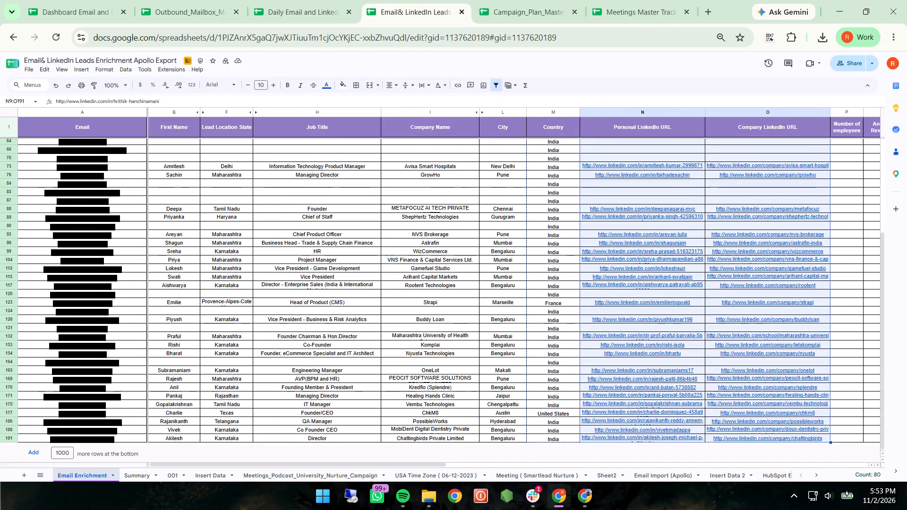
key(ctrl+c)
click(529, 0)
click(340, 6)
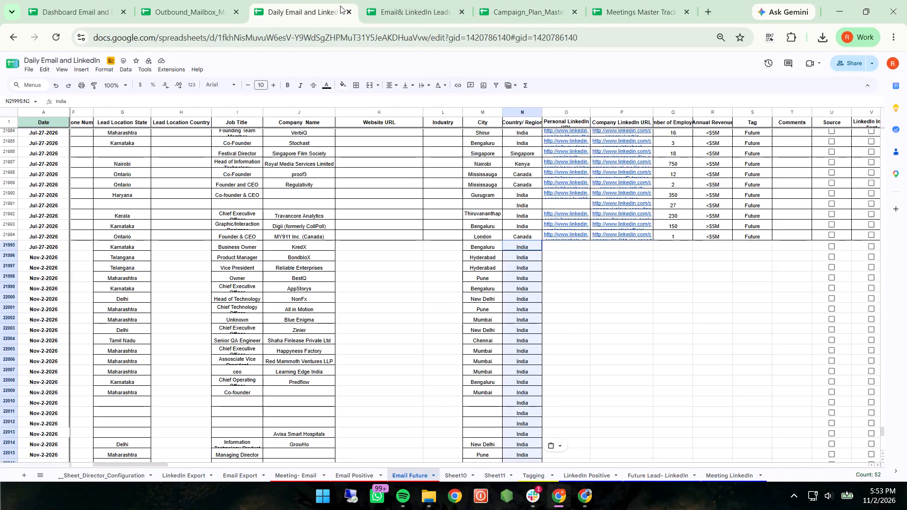
click(565, 244)
key(ctrl+v)
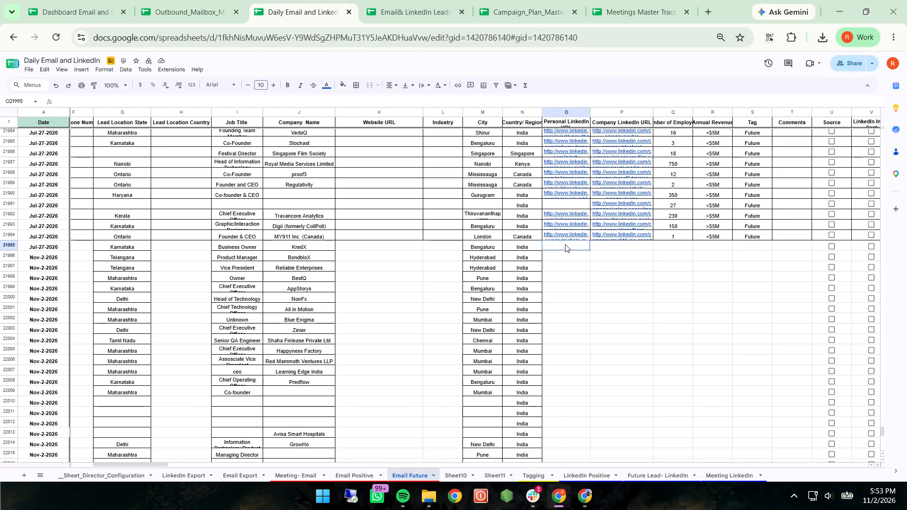
Fill the Tag column of Email Future with Future from S21995 to S22046, copying it from S21994.
scroll(565, 244, left, 3)
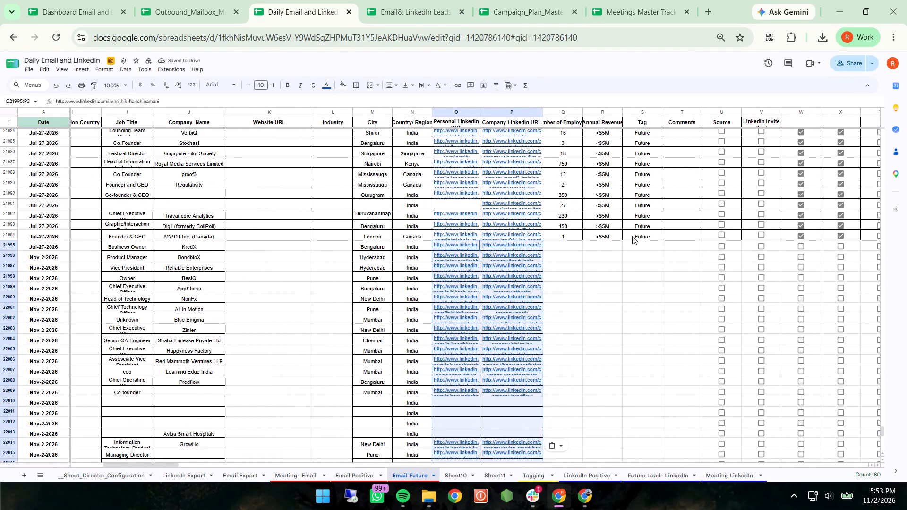
click(632, 236)
key(ctrl+c)
key(Down)
key(shift+Down)
key(shift+Down)
key(shift+Down)
key(shift+Down)
key(shift+Down)
key(shift+Down)
key(shift+Down)
key(shift+Down)
key(shift+Down)
key(shift+Down)
key(shift+Down)
key(shift+Down)
key(shift+Down)
key(shift+Down)
key(shift+Down)
key(shift+Down)
key(shift+Down)
key(shift+Down)
key(shift+Down)
key(shift+Down)
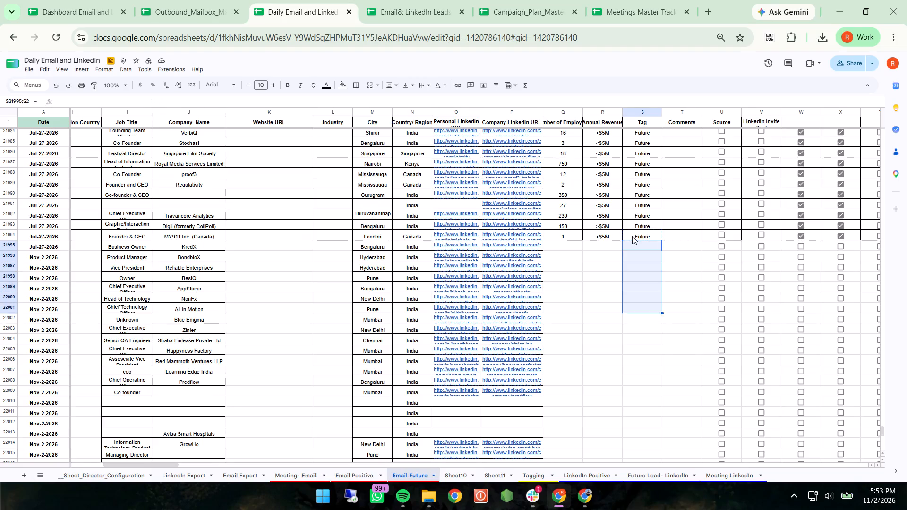
key(shift+Up)
key(shift+Up)
key(shift+Up)
key(shift+Up)
key(shift+Up)
key(shift+Up)
key(shift+Up)
key(shift+Up)
key(shift+Up)
key(shift+Up)
key(shift+Up)
key(shift+Up)
key(shift+Up)
key(shift+Up)
key(shift+Up)
key(shift+Up)
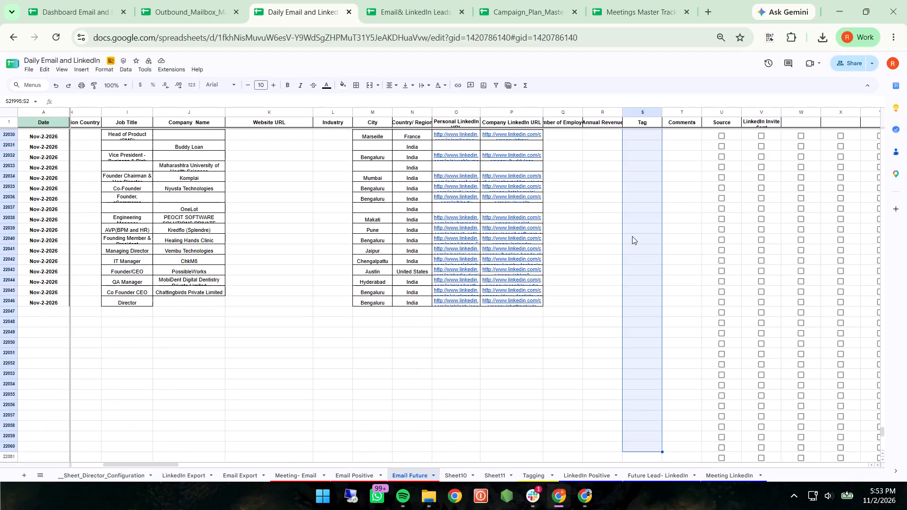
key(shift+Down)
key(ctrl+v)
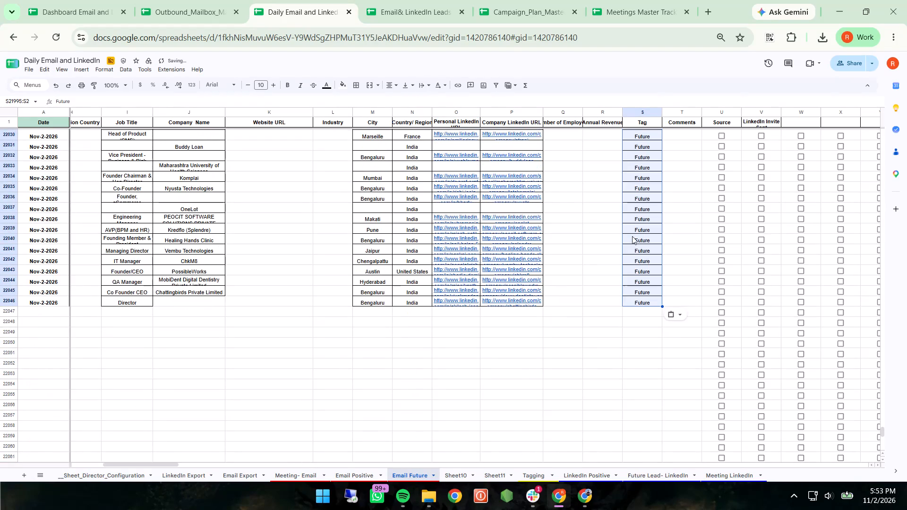
Examine how the earlier Email Future rows are filled in and formatted across the Tag, Source and checkbox columns.
scroll(632, 236, up, 15)
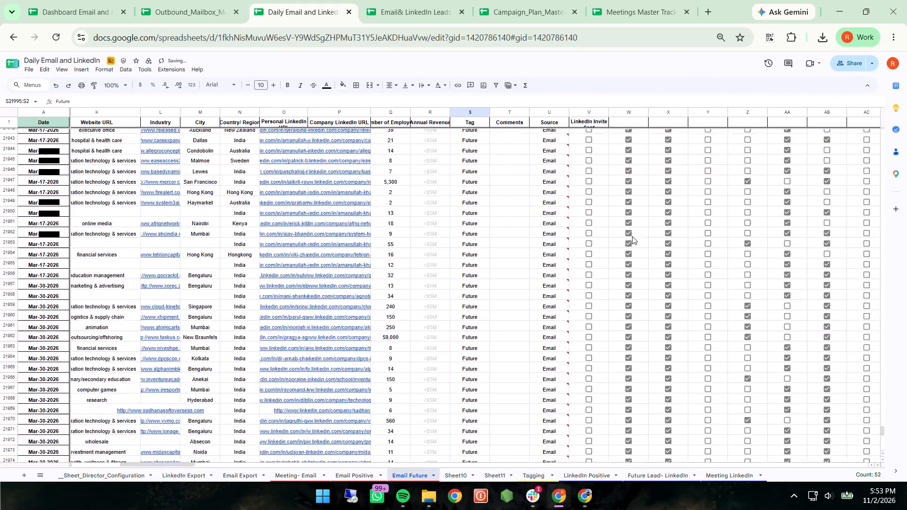
scroll(632, 236, up, 20)
scroll(632, 236, up, 1)
scroll(632, 236, up, 20)
scroll(632, 236, up, 1)
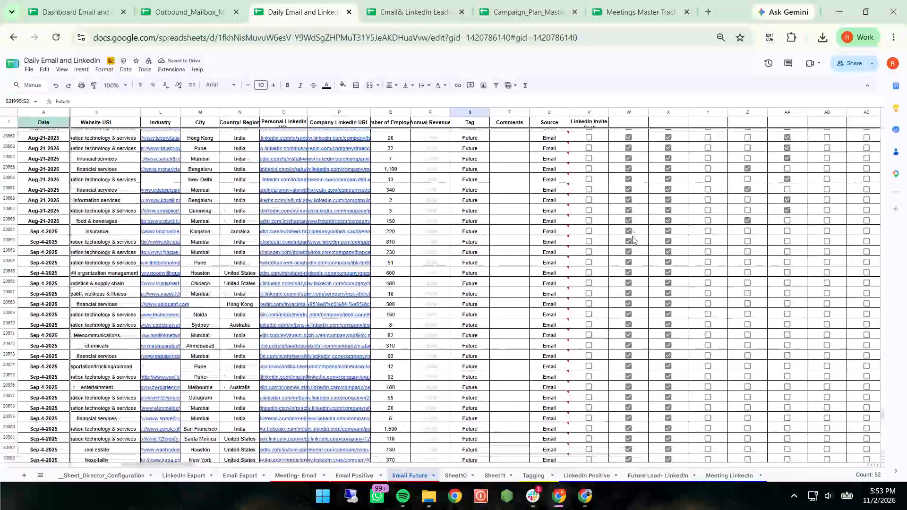
scroll(632, 236, up, 20)
scroll(632, 236, up, 20)
scroll(632, 236, up, 20)
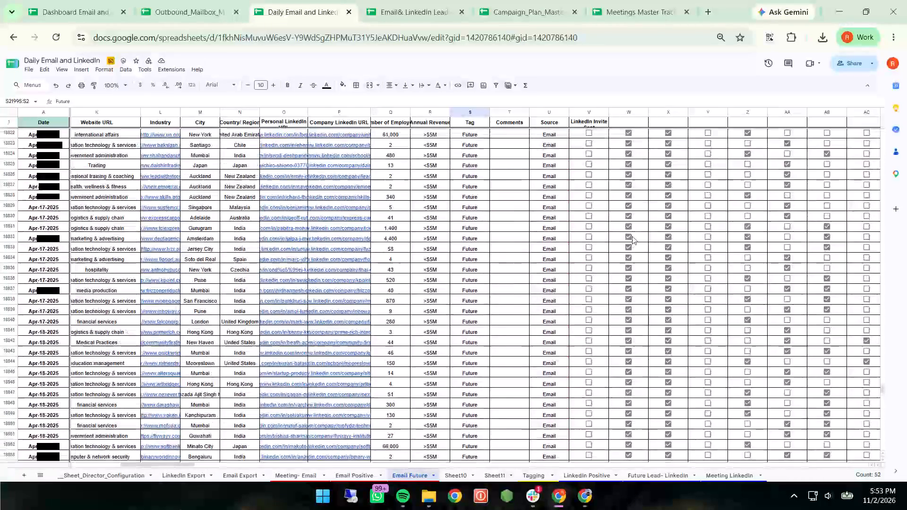
scroll(632, 236, down, 20)
scroll(632, 236, down, 16)
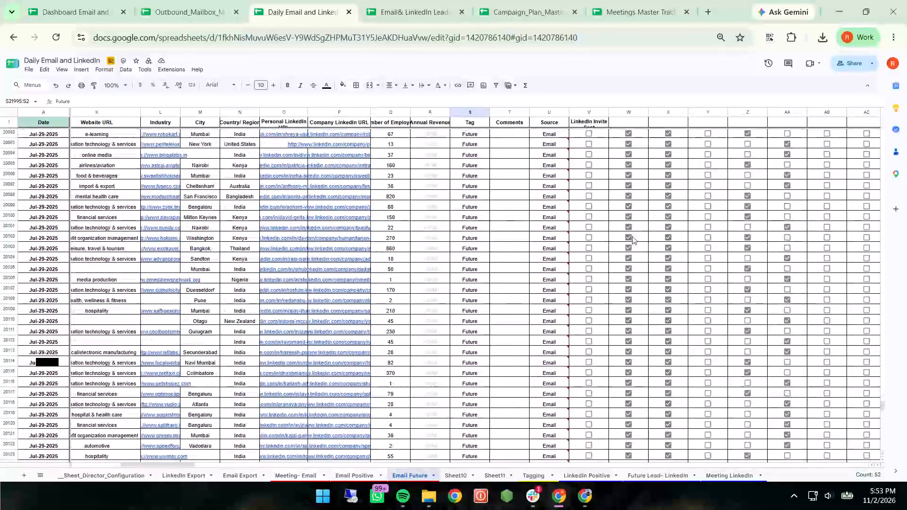
scroll(632, 236, down, 20)
scroll(632, 236, down, 20)
scroll(632, 236, down, 4)
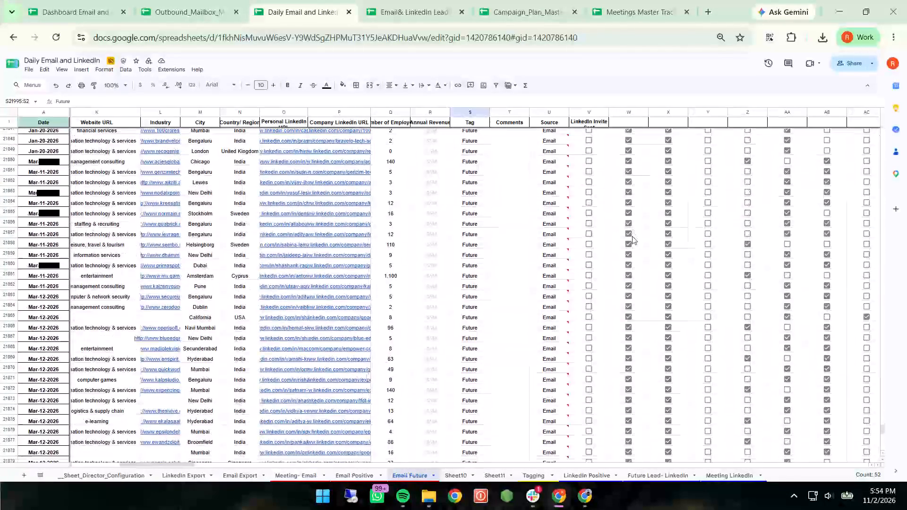
scroll(632, 236, down, 20)
scroll(632, 236, down, 4)
scroll(611, 363, down, 1)
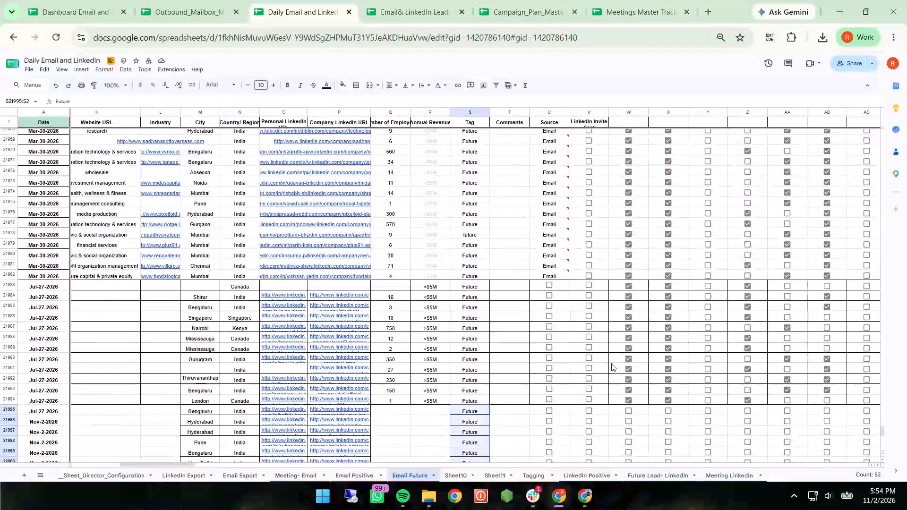
scroll(611, 363, down, 1)
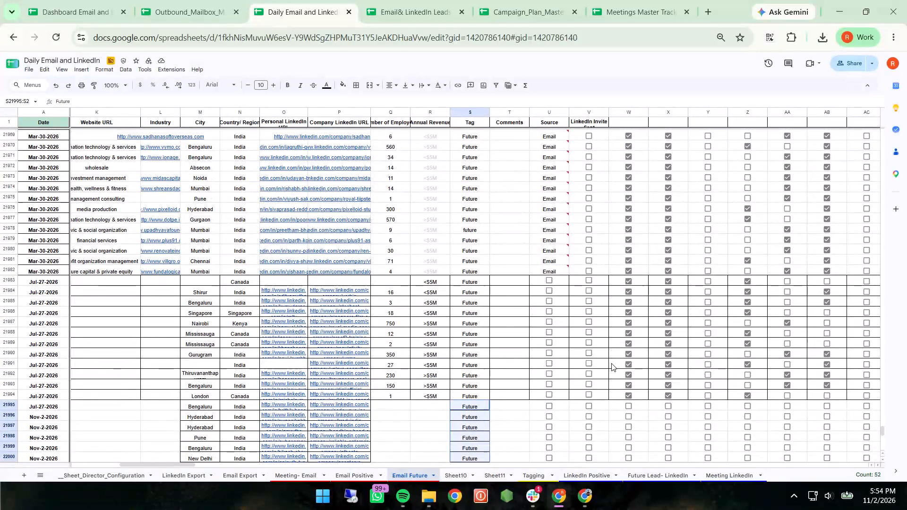
scroll(611, 363, up, 5)
scroll(611, 363, down, 3)
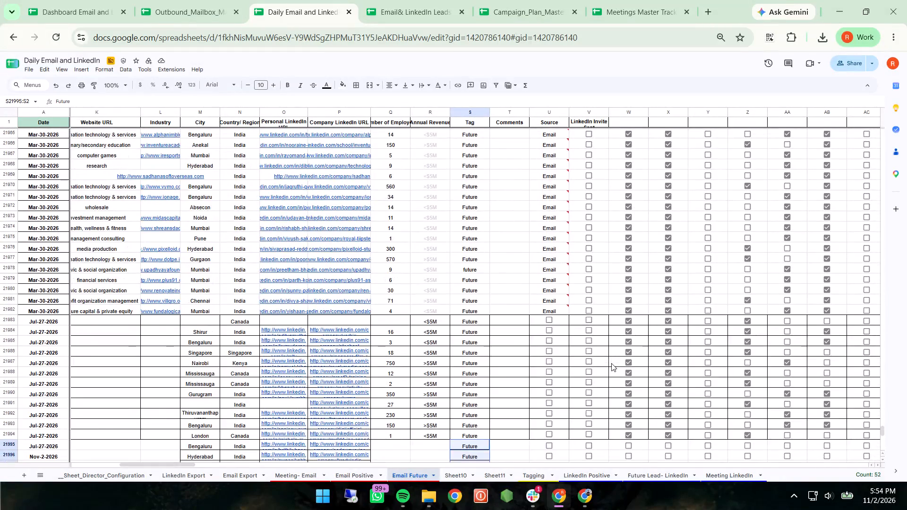
Apply row 21982's formatting to rows 21983 through 22046 of Email Future with Paint format.
scroll(611, 363, right, 10)
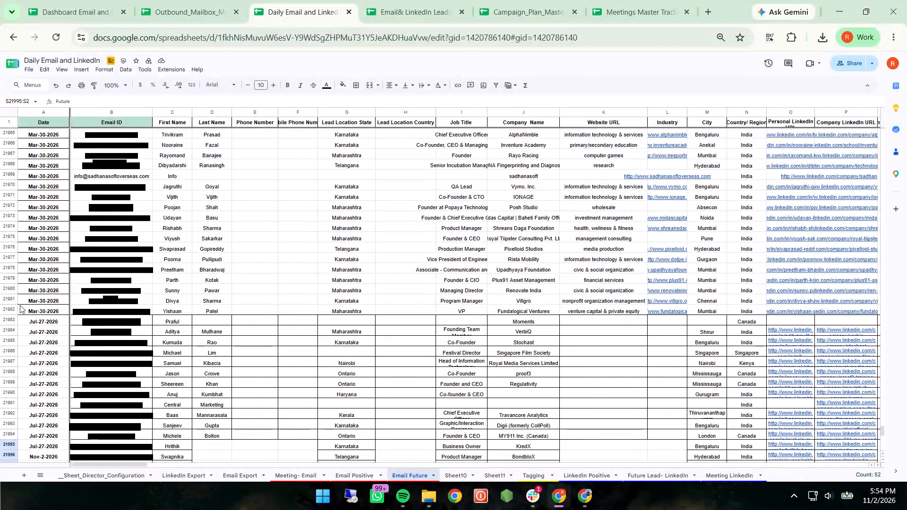
click(14, 308)
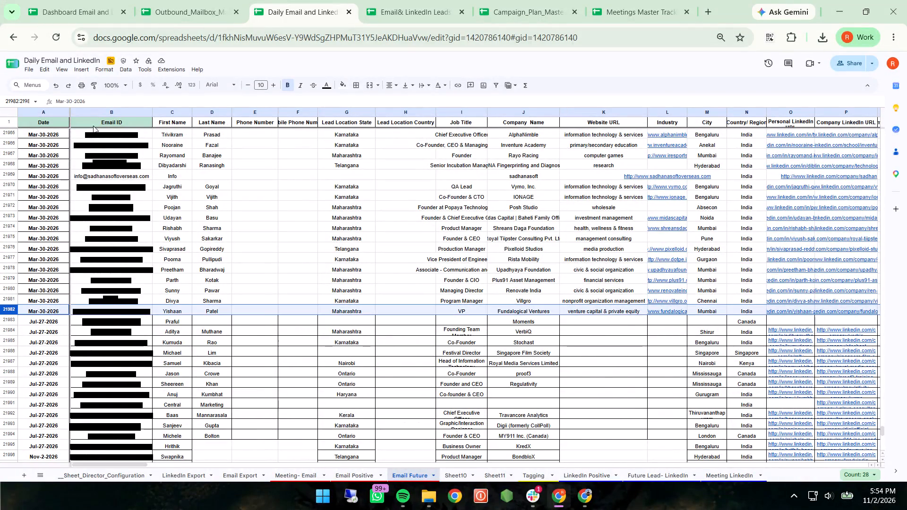
click(96, 80)
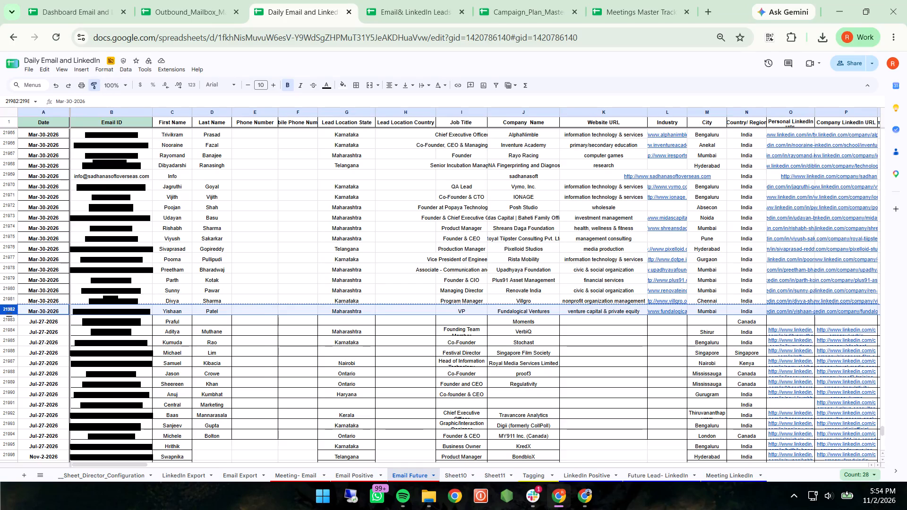
drag(11, 320, 12, 493)
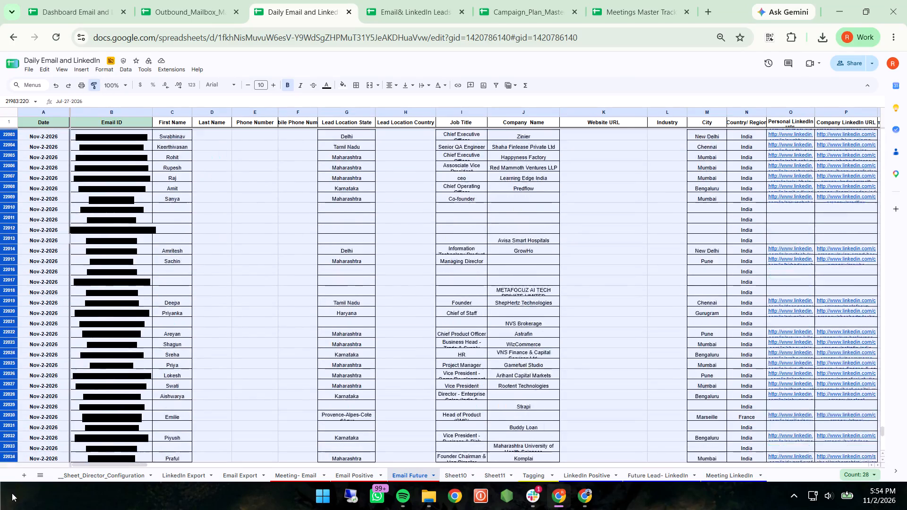
drag(12, 493, 12, 232)
Review the reformatted Email Future rows and compare them with the earlier ones, out to the Seniority column.
scroll(237, 321, up, 3)
scroll(237, 321, left, 7)
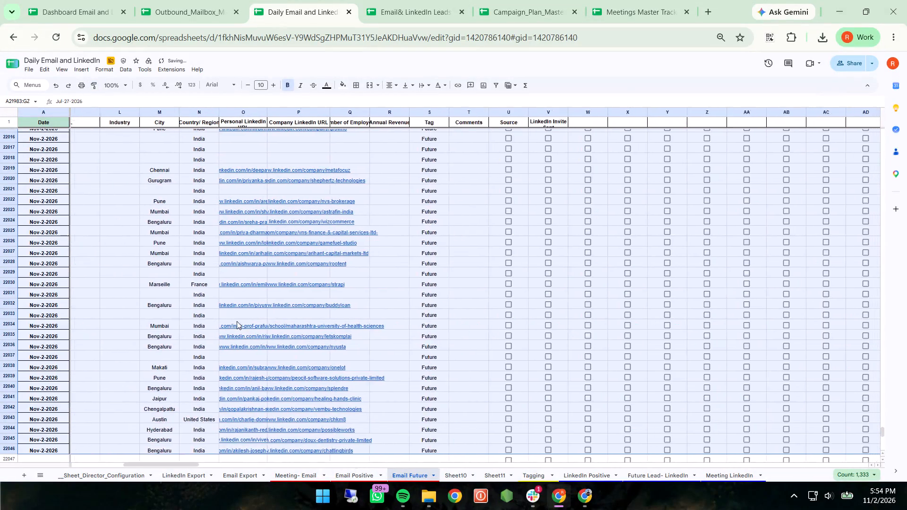
scroll(366, 346, left, 5)
click(473, 338)
scroll(473, 338, up, 2)
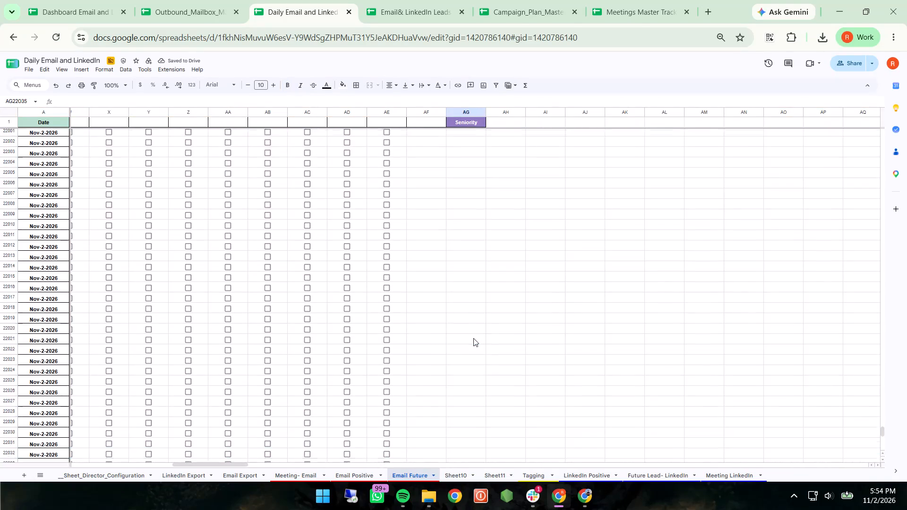
scroll(473, 338, up, 5)
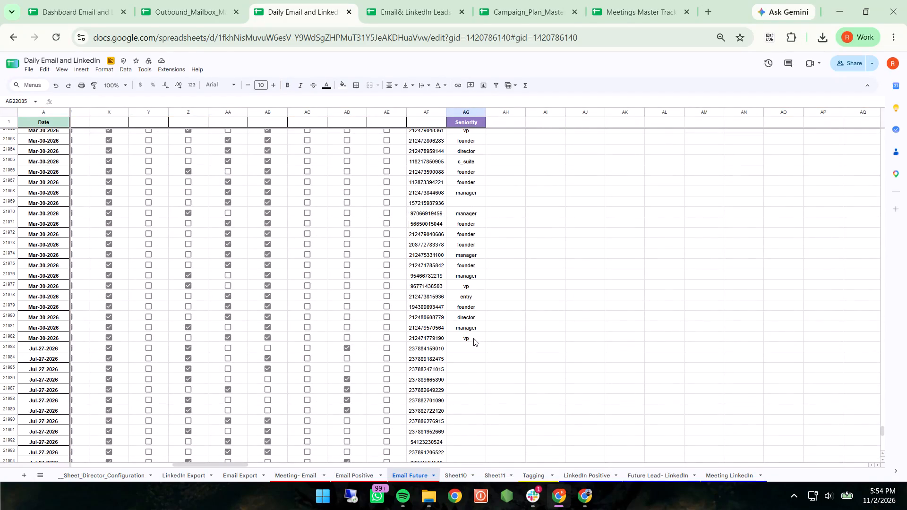
scroll(473, 338, right, 11)
scroll(473, 338, down, 2)
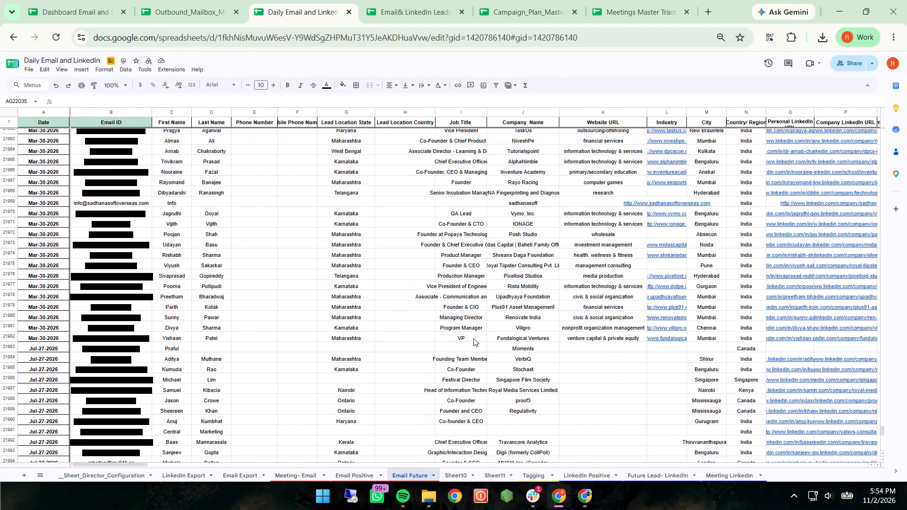
scroll(473, 338, down, 1)
Return to Email Enrichment and inspect the filtered leads' columns beyond Company LinkedIn URL, out to Seniority.
click(446, 0)
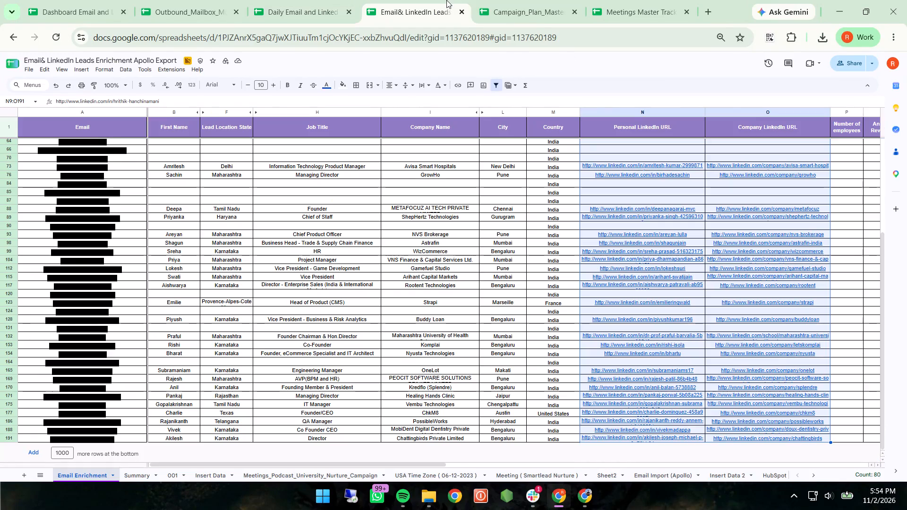
scroll(590, 255, left, 7)
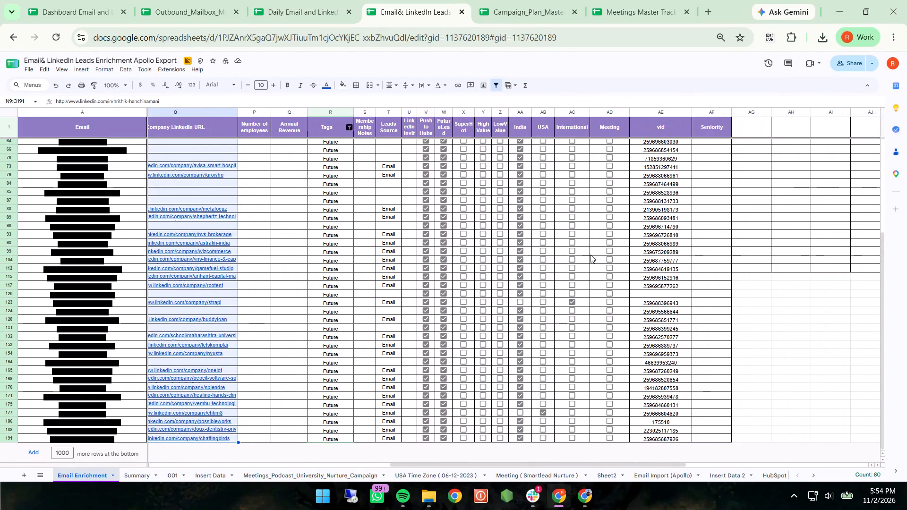
scroll(590, 255, left, 1)
scroll(590, 255, down, 1)
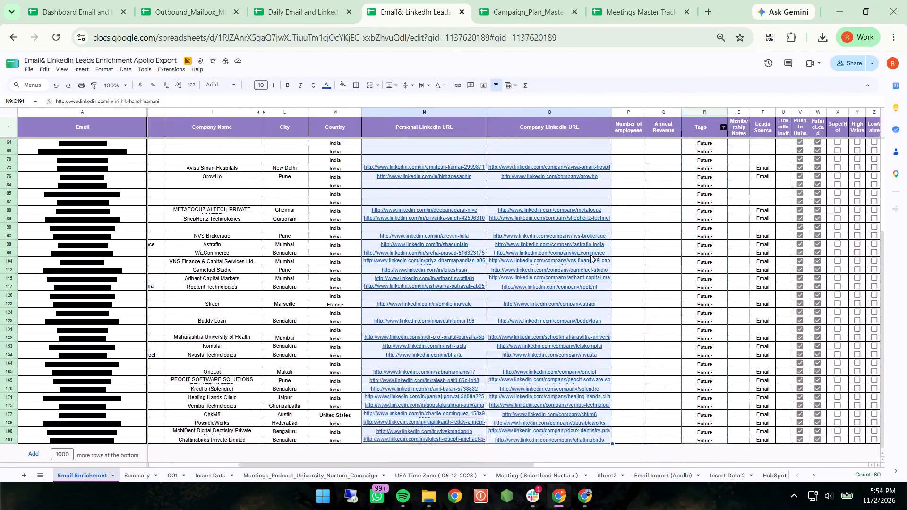
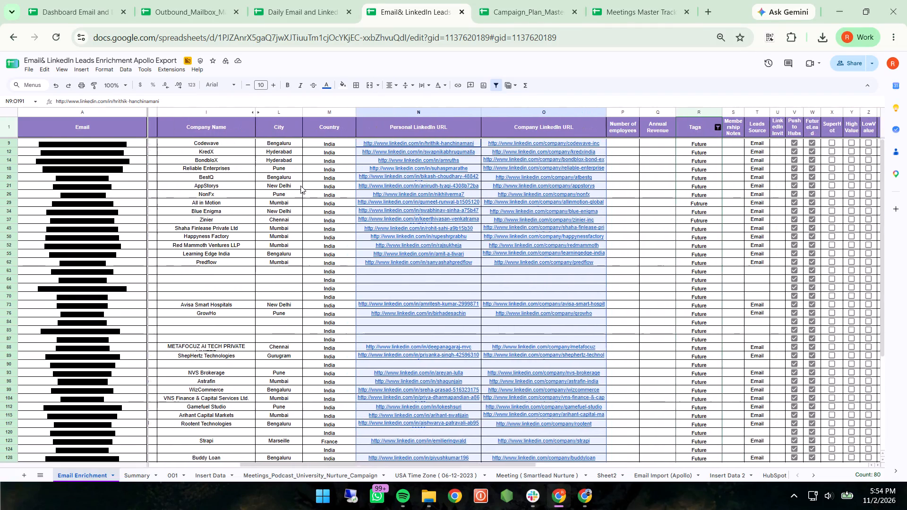
Change the Tags filter in Email Enrichment to show only the Positive, Postive and Posuitve leads.
scroll(300, 186, left, 1)
click(704, 126)
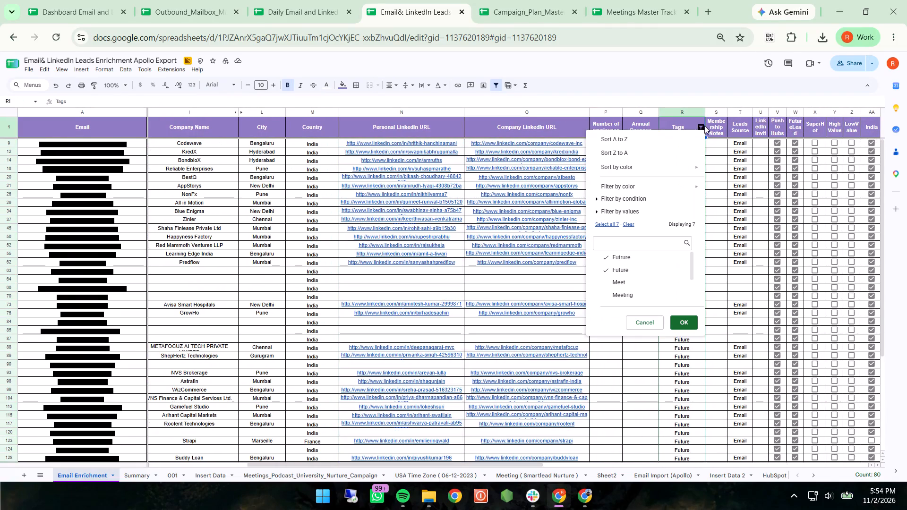
click(626, 229)
scroll(639, 280, down, 1)
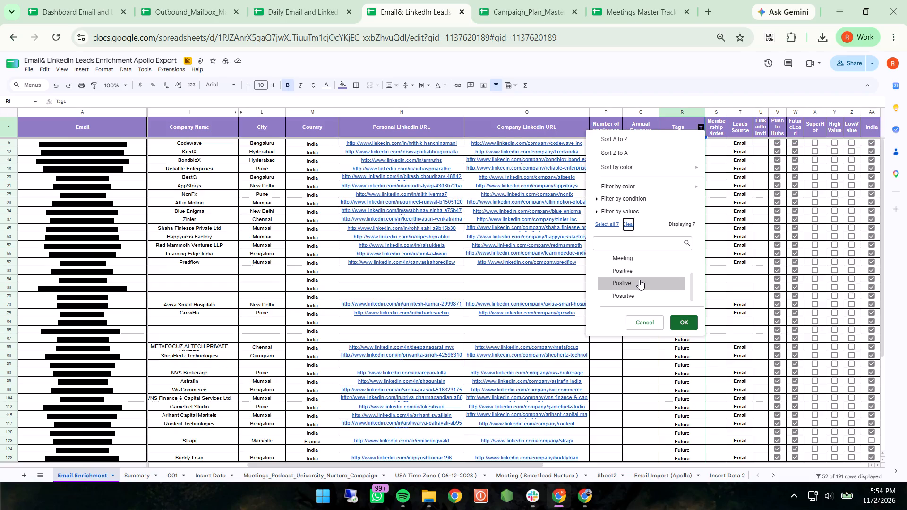
click(628, 279)
click(627, 272)
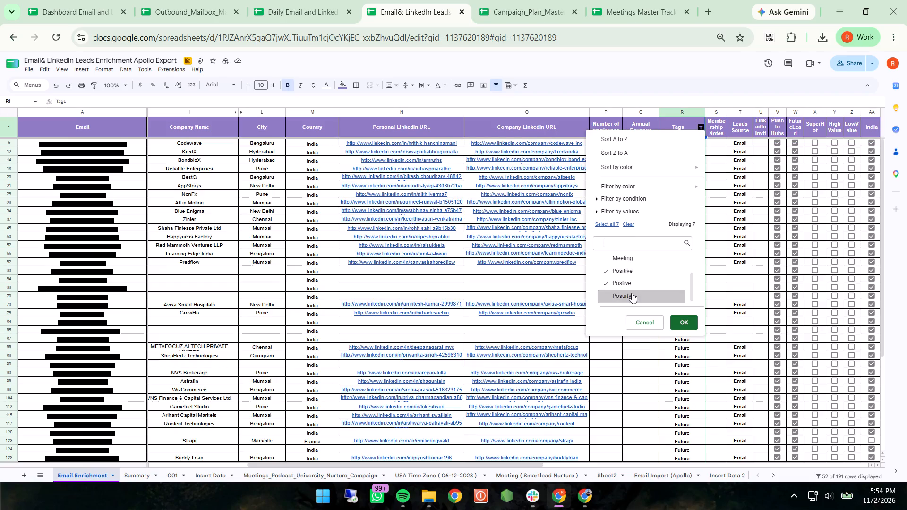
click(632, 293)
scroll(632, 293, up, 2)
scroll(632, 293, down, 2)
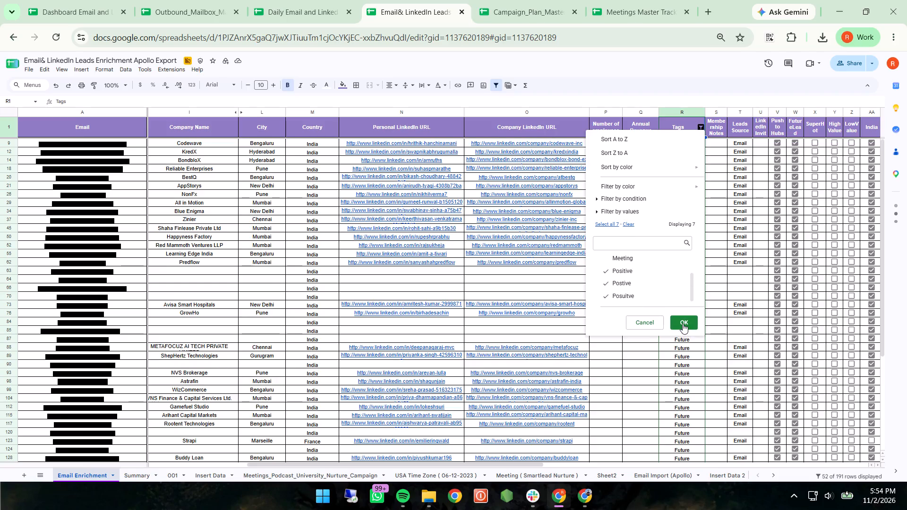
click(682, 323)
Copy the filtered leads' email addresses from Email Enrichment into the Email ID column of Email Positive, starting at B12437.
scroll(364, 238, up, 9)
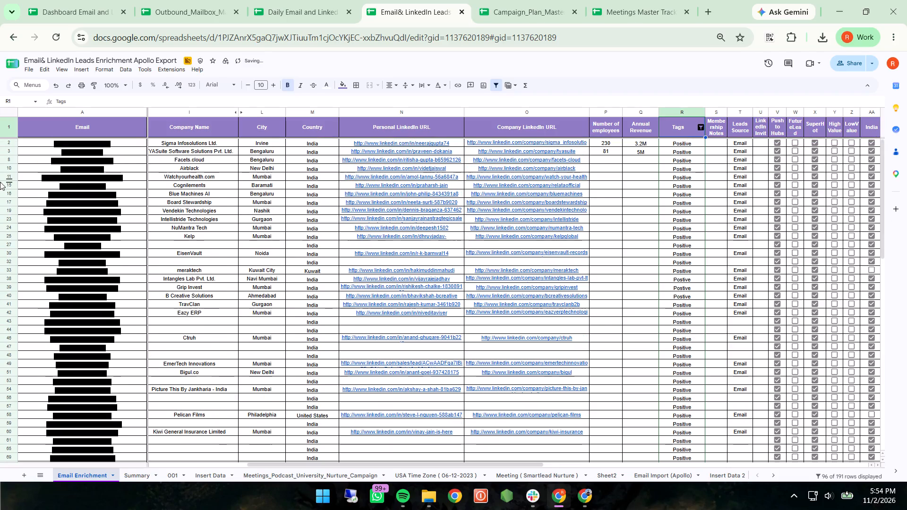
click(88, 144)
key(ctrl+shift+Down)
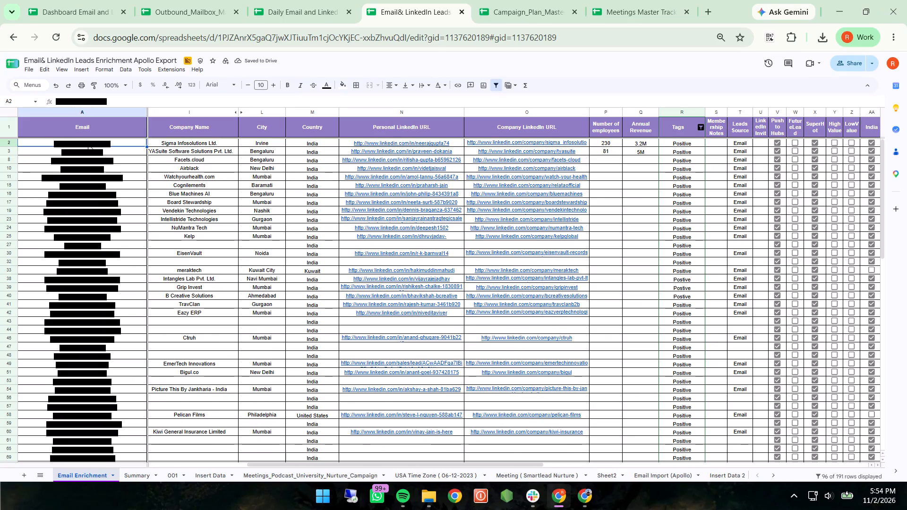
key(ctrl+c)
key(ctrl+c)
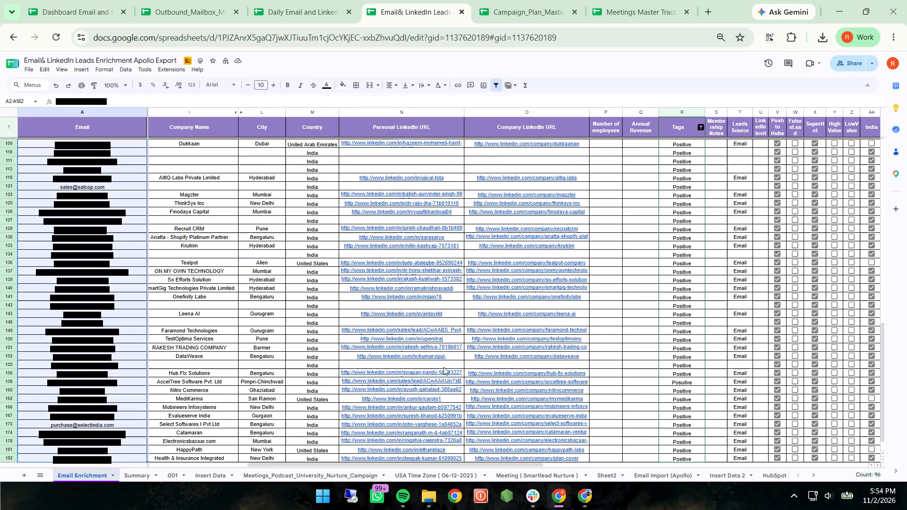
click(251, 0)
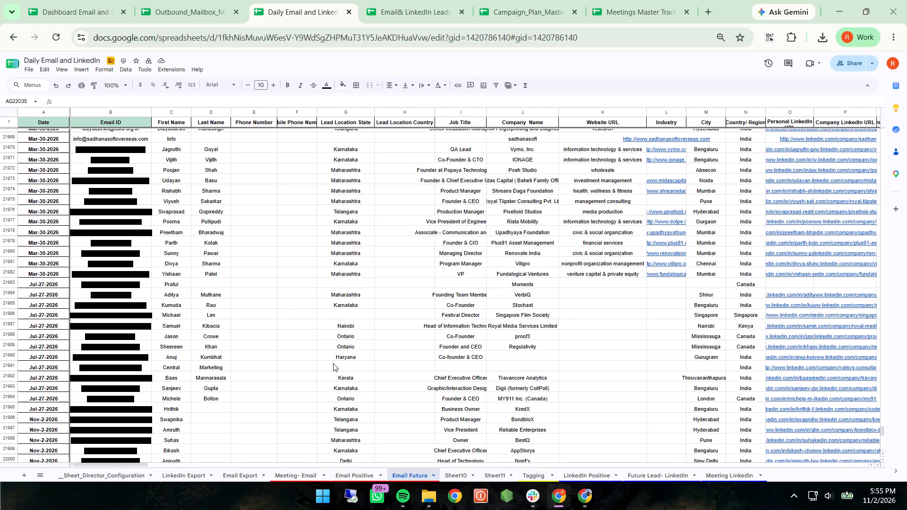
click(365, 476)
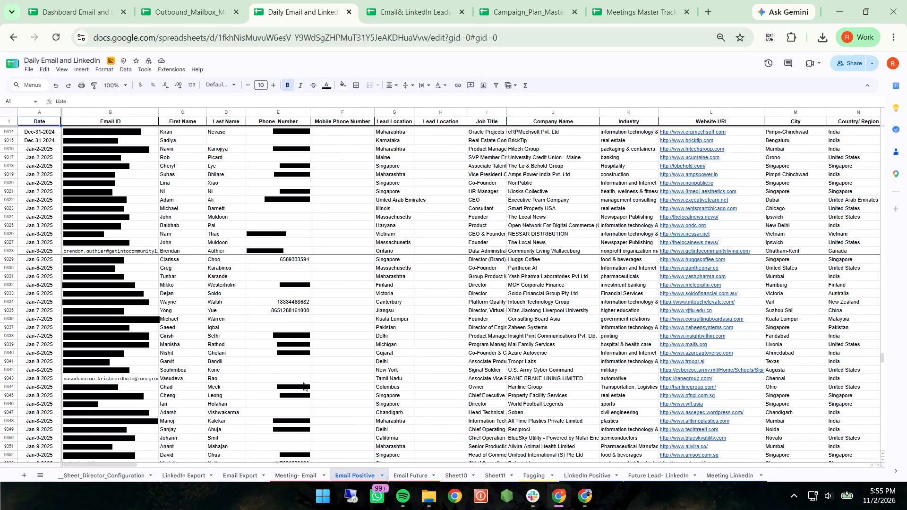
scroll(290, 355, down, 20)
scroll(290, 355, down, 3)
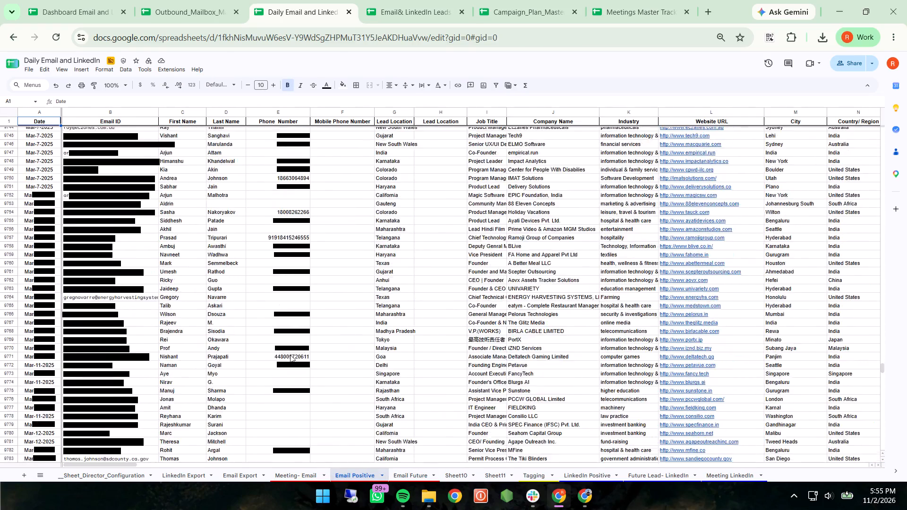
scroll(290, 355, down, 16)
scroll(290, 355, down, 9)
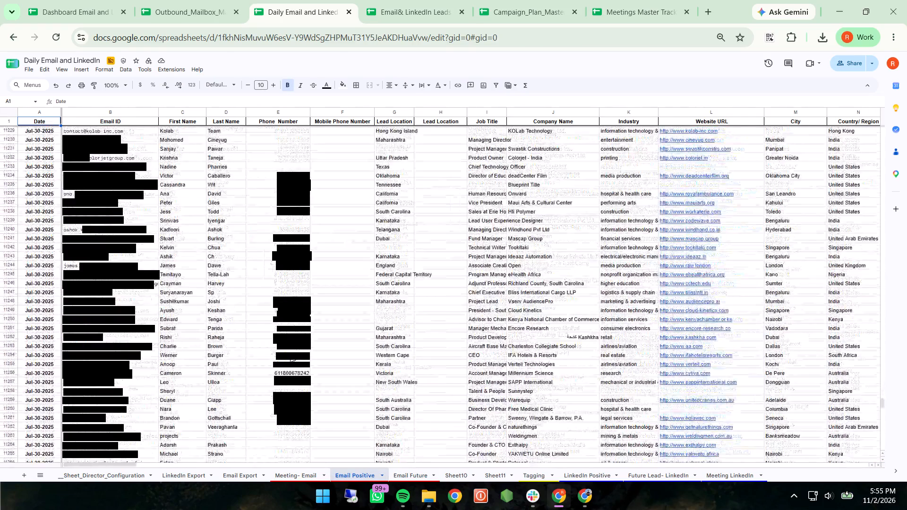
scroll(290, 355, down, 15)
scroll(290, 355, down, 6)
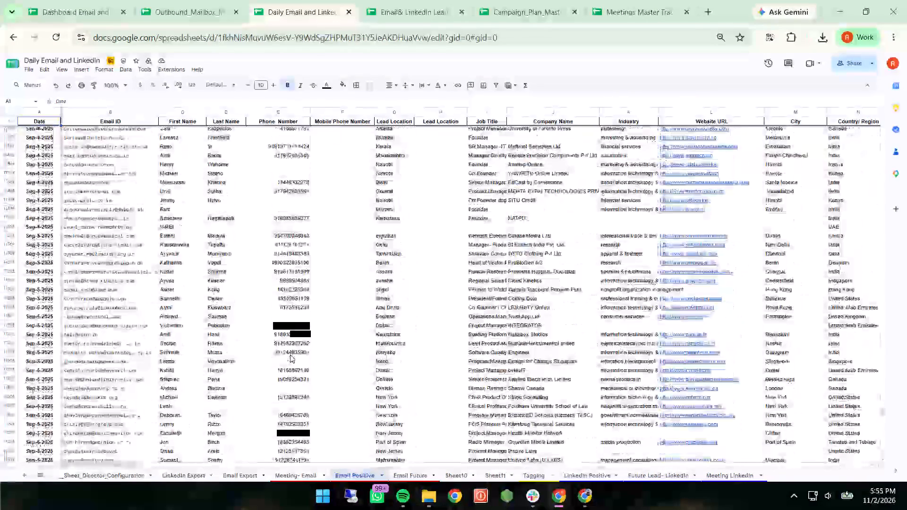
scroll(290, 355, down, 18)
scroll(290, 355, up, 4)
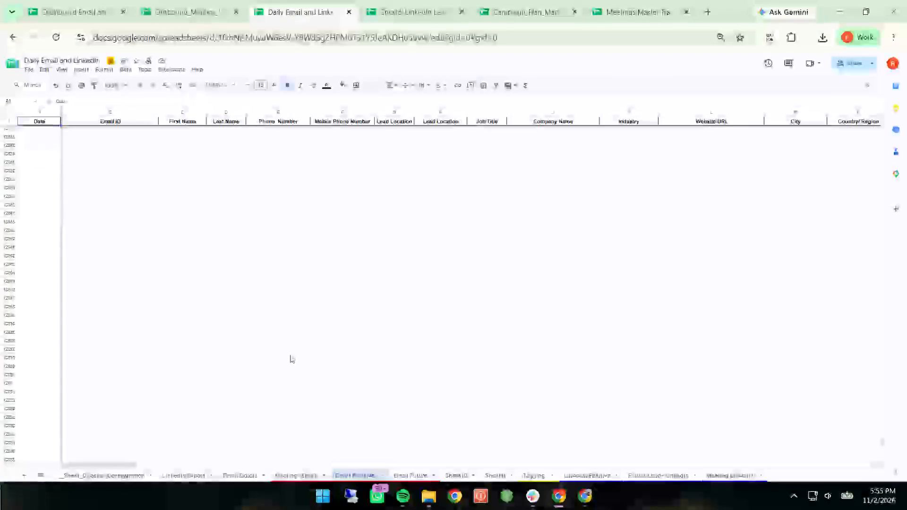
scroll(290, 355, up, 16)
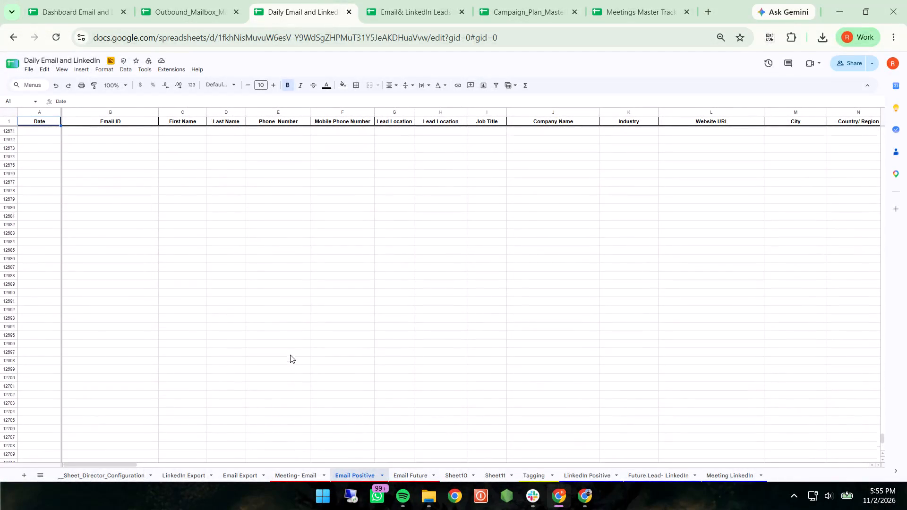
scroll(290, 355, up, 9)
scroll(290, 355, down, 3)
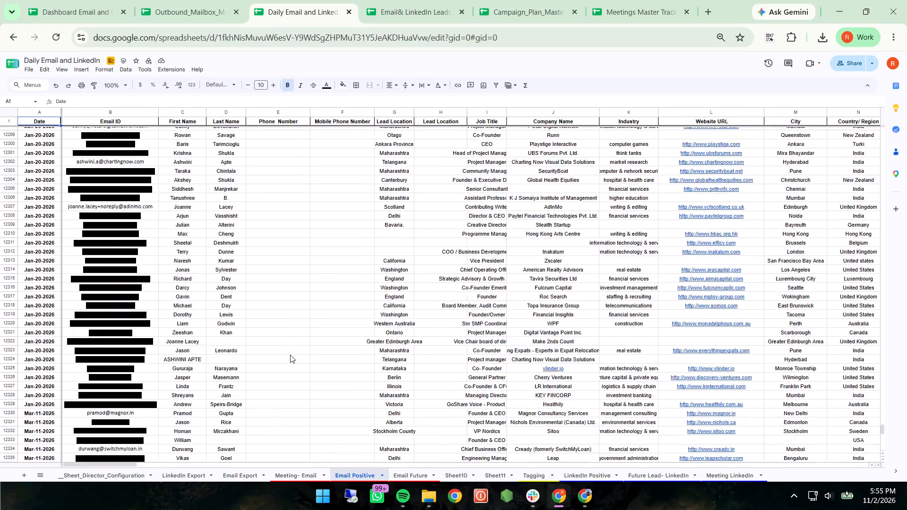
scroll(290, 355, down, 14)
scroll(290, 355, up, 1)
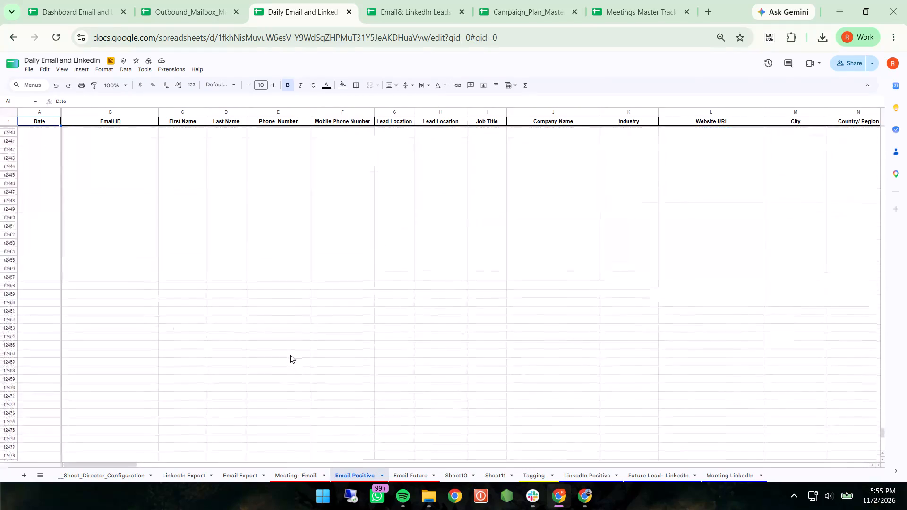
scroll(290, 355, up, 2)
click(106, 293)
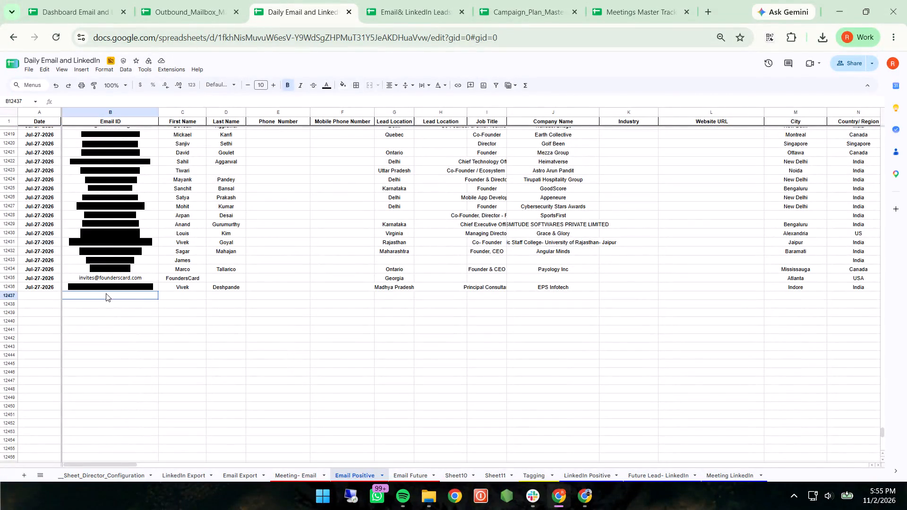
key(ctrl+v)
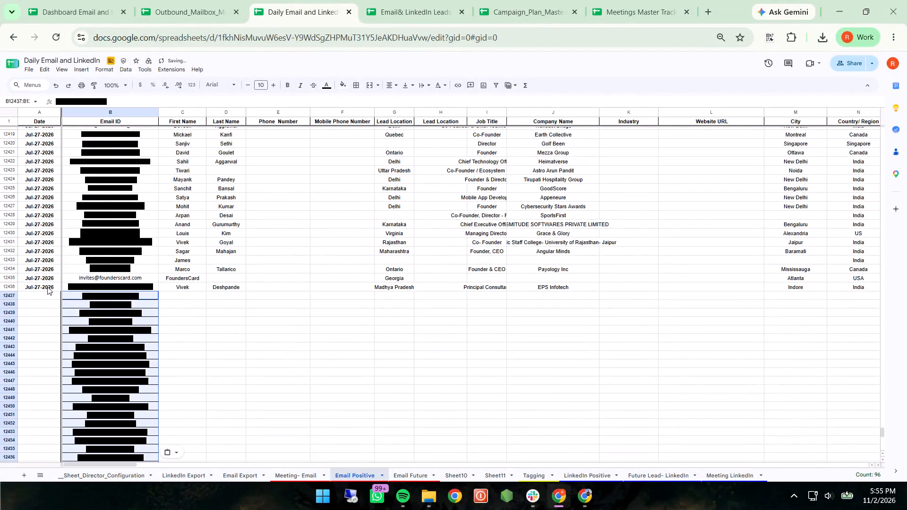
Copy the preceding row's date into A12437 of Email Positive and change it to today's date, Nov-2-2026.
click(47, 287)
key(ctrl+c)
key(Down)
key(ctrl+v)
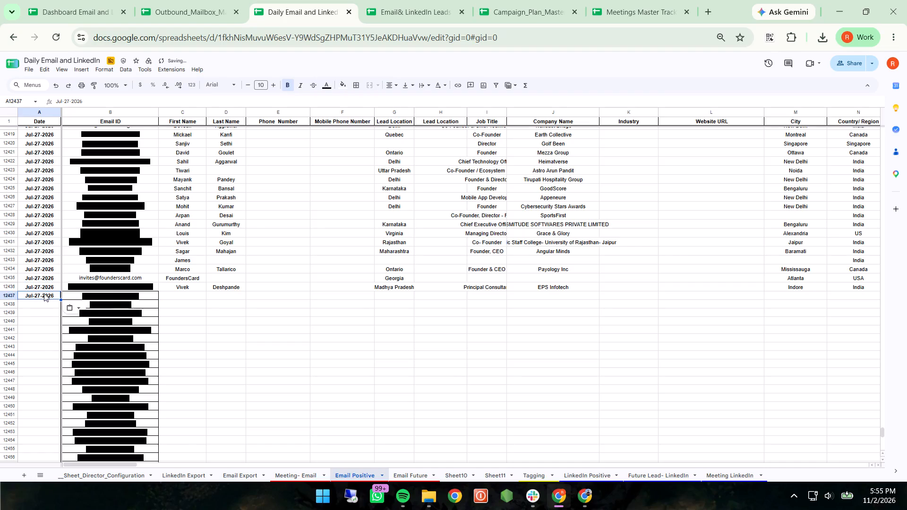
double_click(43, 294)
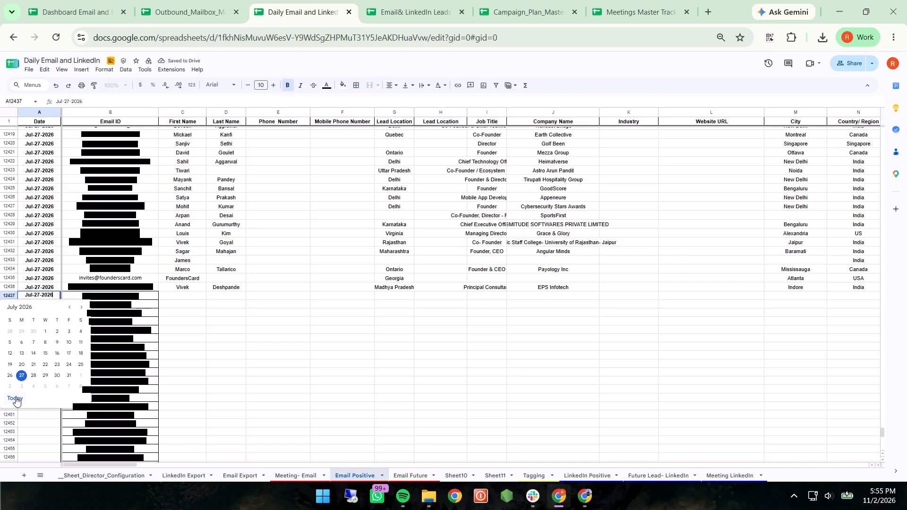
click(16, 397)
Copy the Nov-2-2026 date from A12437 down through A12532, alongside the added email addresses.
key(ctrl+c)
key(Down)
key(shift+Down)
key(shift+Down)
key(shift+Down)
key(shift+Down)
key(shift+Down)
key(shift+Down)
key(shift+Down)
key(shift+Down)
key(shift+Down)
key(shift+Down)
key(shift+Down)
key(shift+Down)
key(shift+Down)
key(shift+Down)
key(shift+Down)
key(shift+Down)
key(shift+Down)
key(shift+Down)
key(shift+Down)
key(shift+Down)
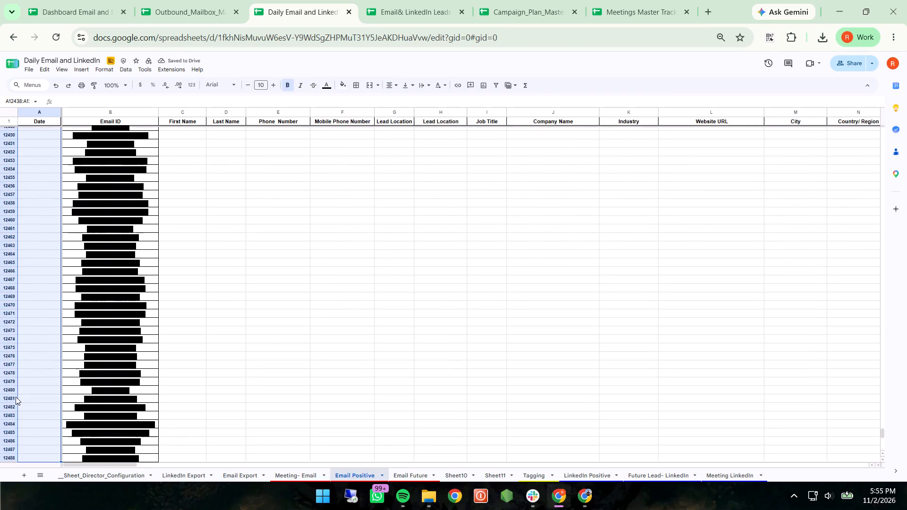
key(shift+Down)
key(shift+Down)
key(shift+Down)
key(shift+Down)
key(shift+Down)
key(shift+Down)
key(shift+Down)
key(shift+Down)
key(shift+Down)
key(shift+Down)
key(shift+Down)
key(shift+Down)
key(shift+Down)
key(shift+Down)
key(shift+Down)
key(shift+Down)
key(shift+Down)
key(shift+Down)
key(shift+Down)
key(shift+Down)
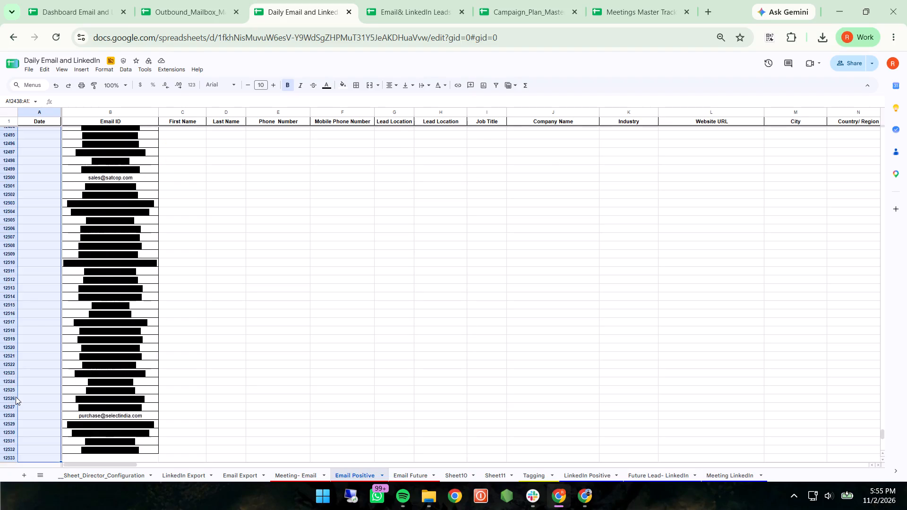
key(shift+Up)
key(shift+Up)
key(shift+Up)
key(shift+Up)
key(shift+Up)
key(shift+Up)
key(shift+Up)
key(shift+Up)
key(shift+Up)
key(shift+Up)
key(shift+Up)
key(shift+Up)
key(shift+Up)
key(shift+Up)
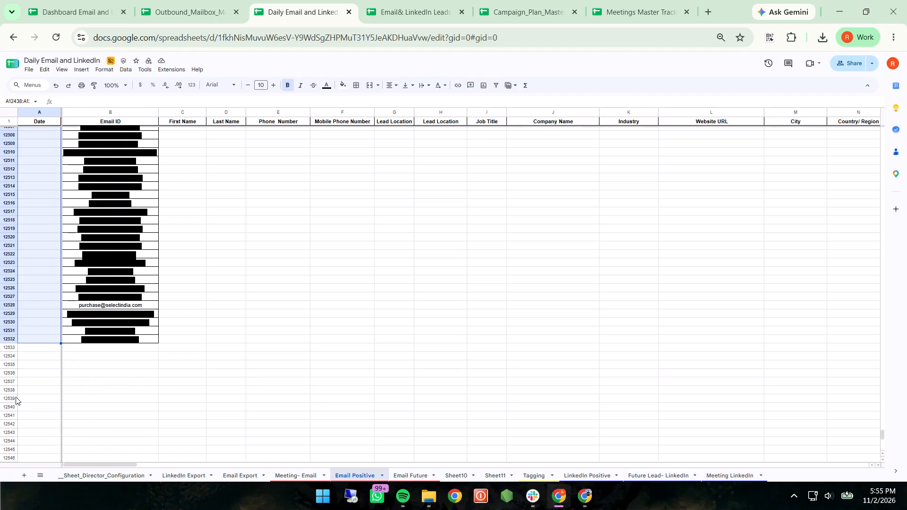
key(ctrl+v)
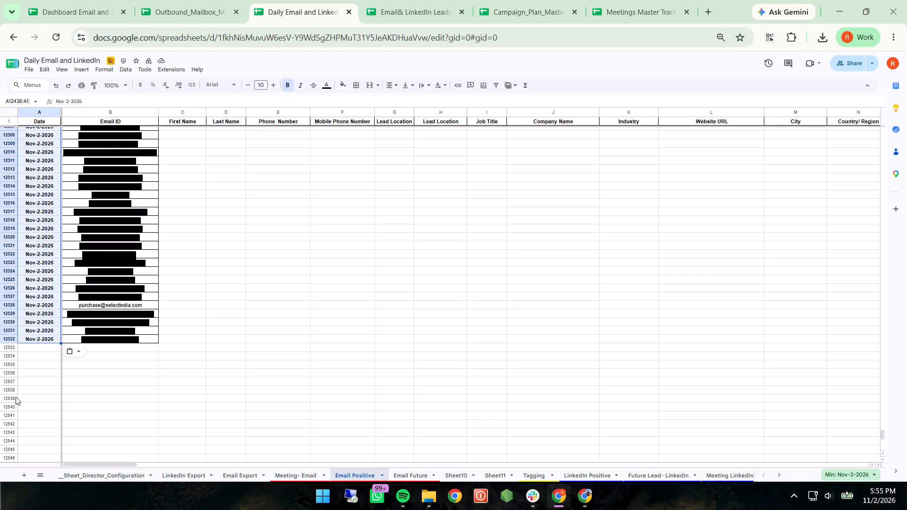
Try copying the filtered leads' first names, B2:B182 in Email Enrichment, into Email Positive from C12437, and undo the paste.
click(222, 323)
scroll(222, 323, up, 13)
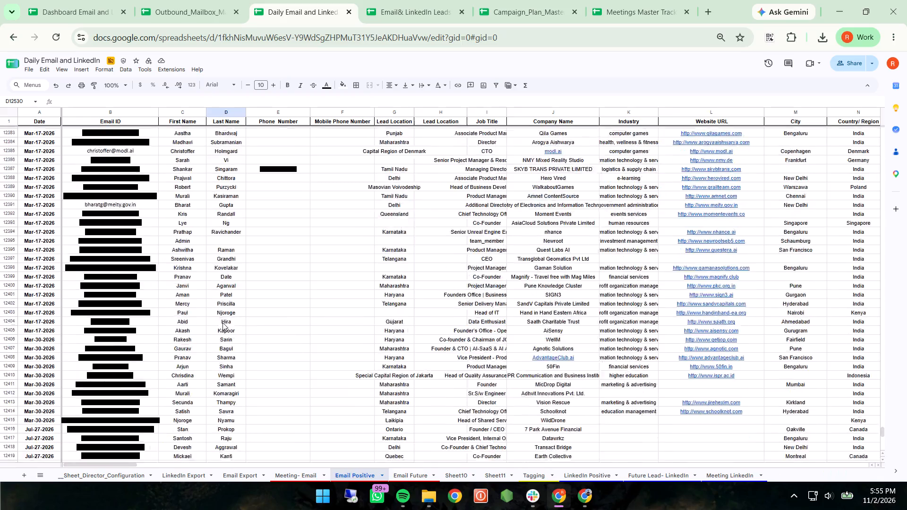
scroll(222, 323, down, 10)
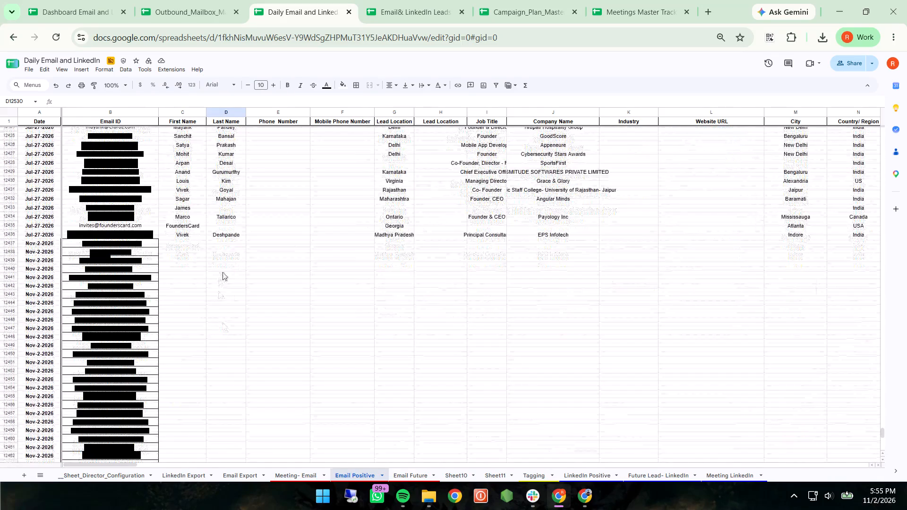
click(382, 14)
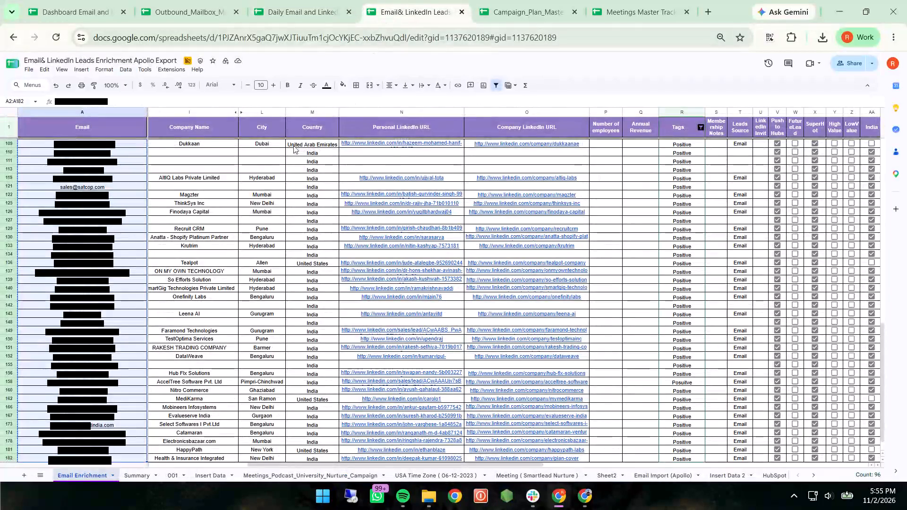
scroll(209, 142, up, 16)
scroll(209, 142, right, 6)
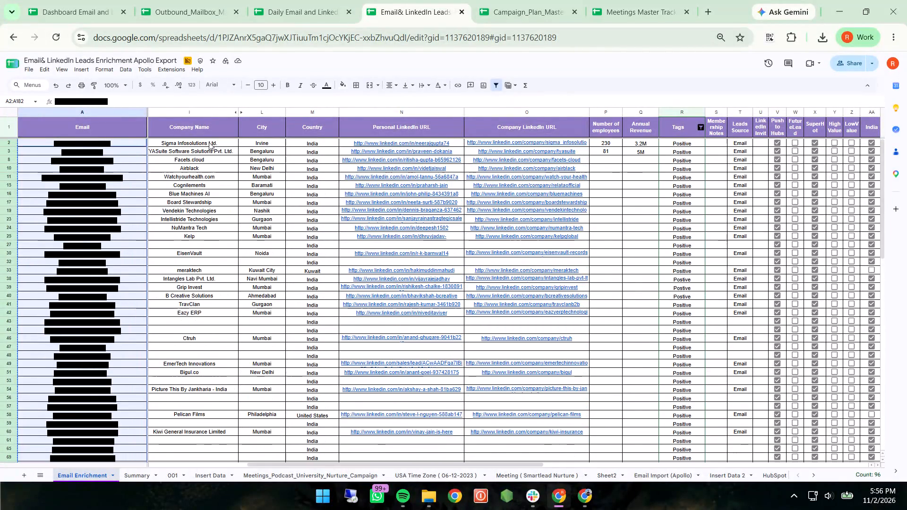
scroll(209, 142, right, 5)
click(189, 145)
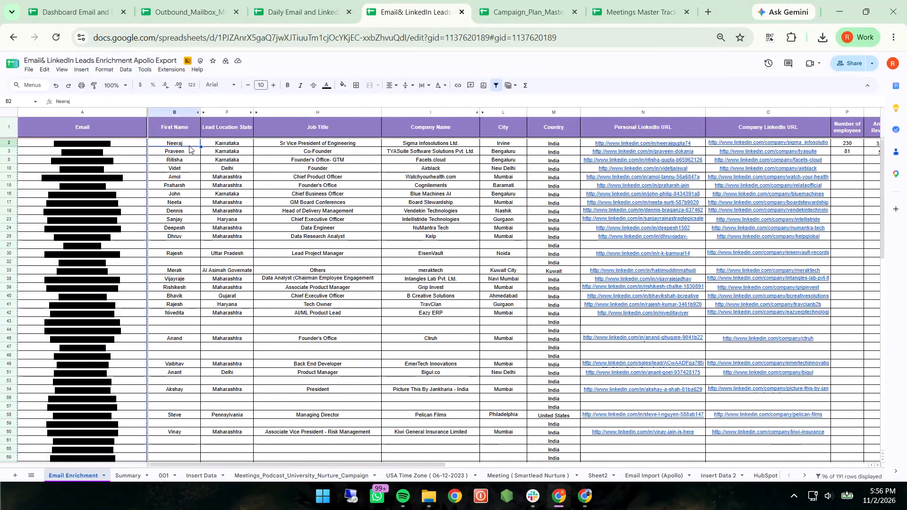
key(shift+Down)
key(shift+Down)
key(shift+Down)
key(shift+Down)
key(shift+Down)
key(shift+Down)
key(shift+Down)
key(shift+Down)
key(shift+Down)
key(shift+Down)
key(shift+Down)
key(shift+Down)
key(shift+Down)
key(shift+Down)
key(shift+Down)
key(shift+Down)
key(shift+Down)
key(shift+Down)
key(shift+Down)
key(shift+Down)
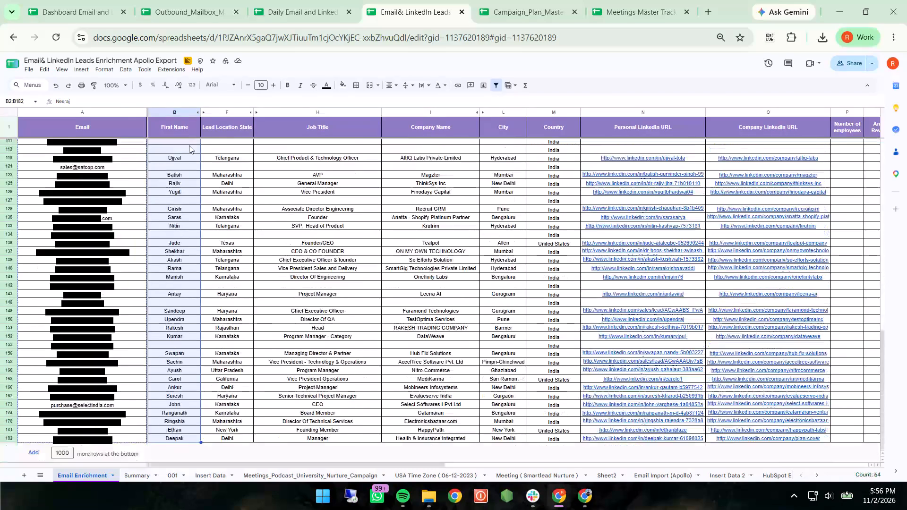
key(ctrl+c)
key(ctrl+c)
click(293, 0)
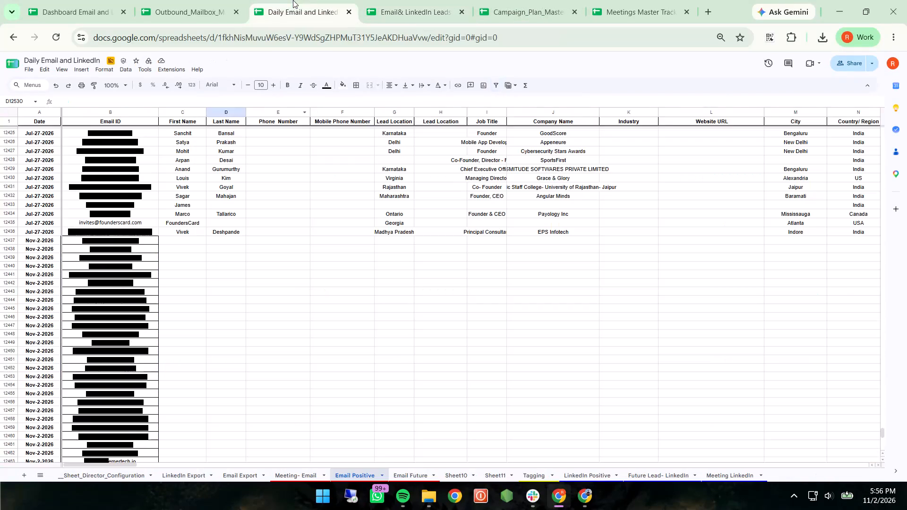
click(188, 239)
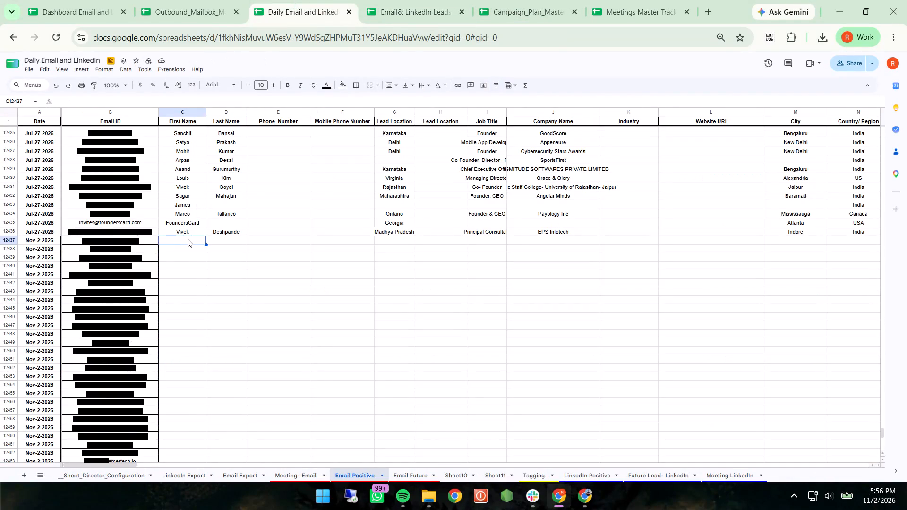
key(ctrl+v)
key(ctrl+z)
Copy the filtered leads' first names, B3:B182 in Email Enrichment, into the First Name column of Email Positive, starting at C12437.
click(402, 0)
key(shift+Down)
key(shift+Down)
key(shift+Down)
key(shift+Down)
key(shift+Down)
key(shift+Down)
key(shift+Down)
key(shift+Down)
key(shift+Down)
key(shift+Down)
key(shift+Down)
key(shift+Down)
key(shift+Down)
key(shift+Down)
key(shift+Down)
key(shift+Down)
key(shift+Down)
key(shift+Down)
key(shift+Down)
key(shift+Down)
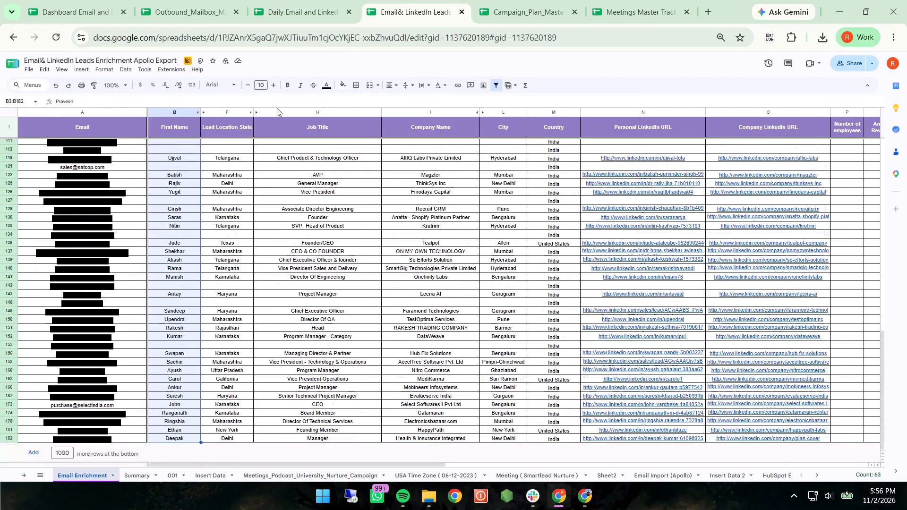
key(ctrl+c)
key(ctrl+c)
key(ctrl+c)
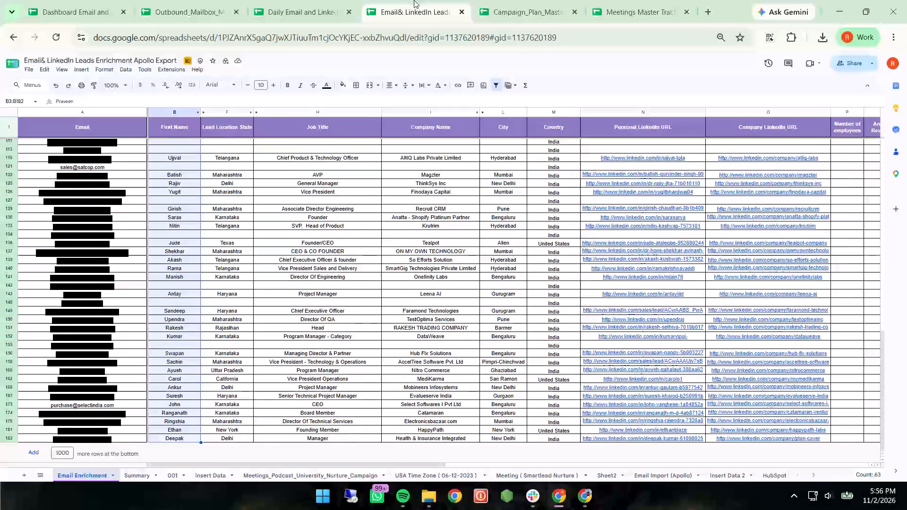
click(337, 1)
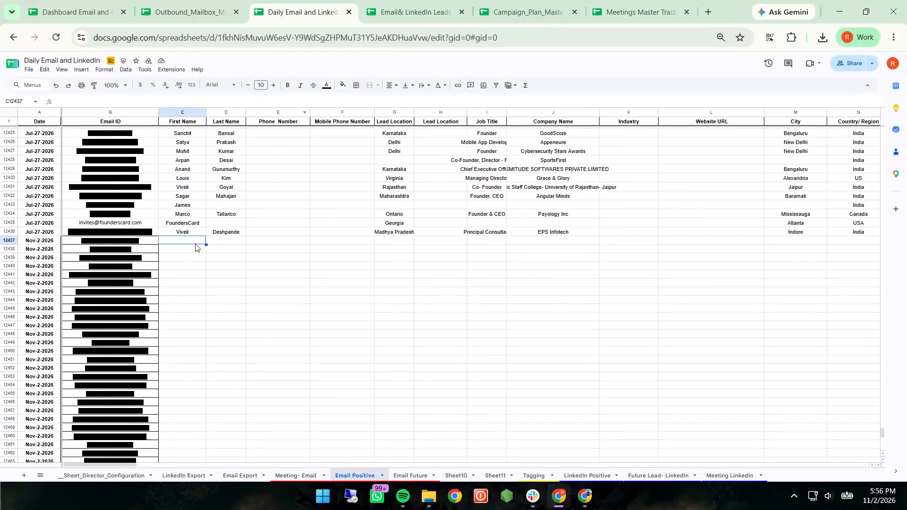
click(192, 241)
key(ctrl+v)
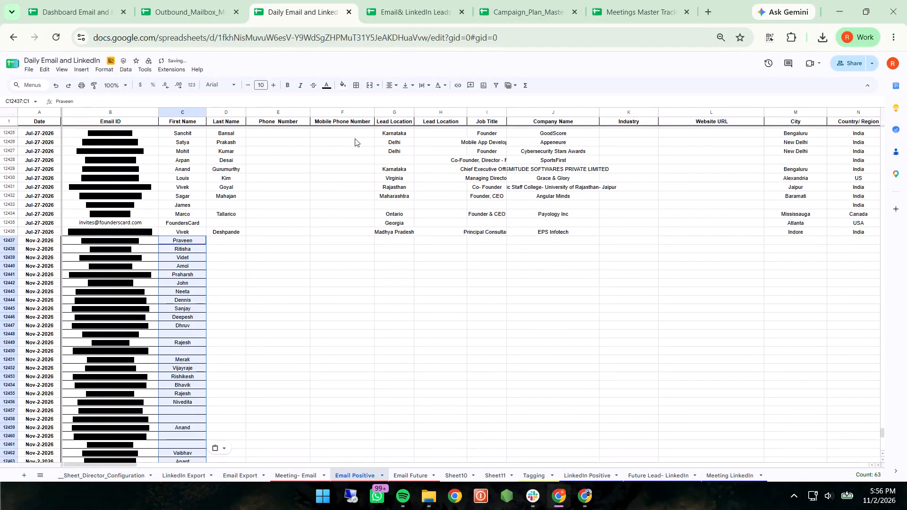
Copy the filtered leads' states, F2:F182 in the Lead Location State column of Email Enrichment, and return to Email Positive.
click(404, 13)
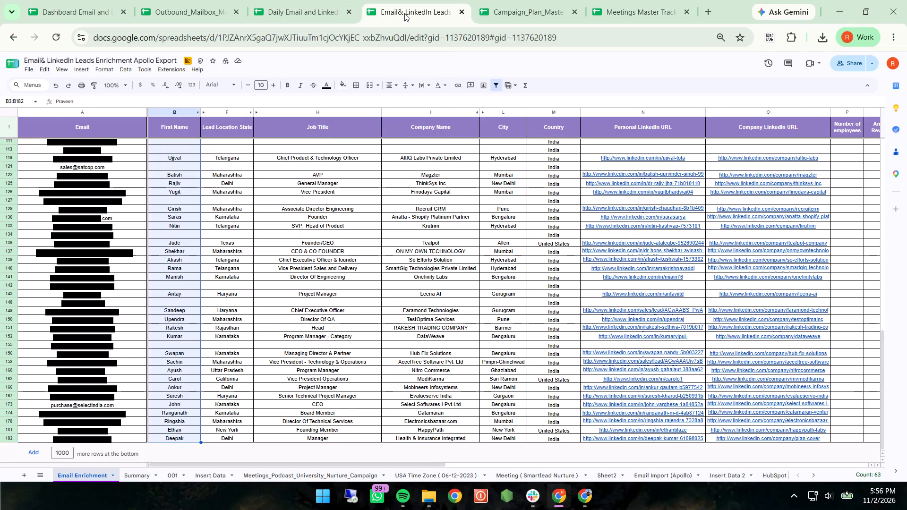
scroll(287, 234, up, 17)
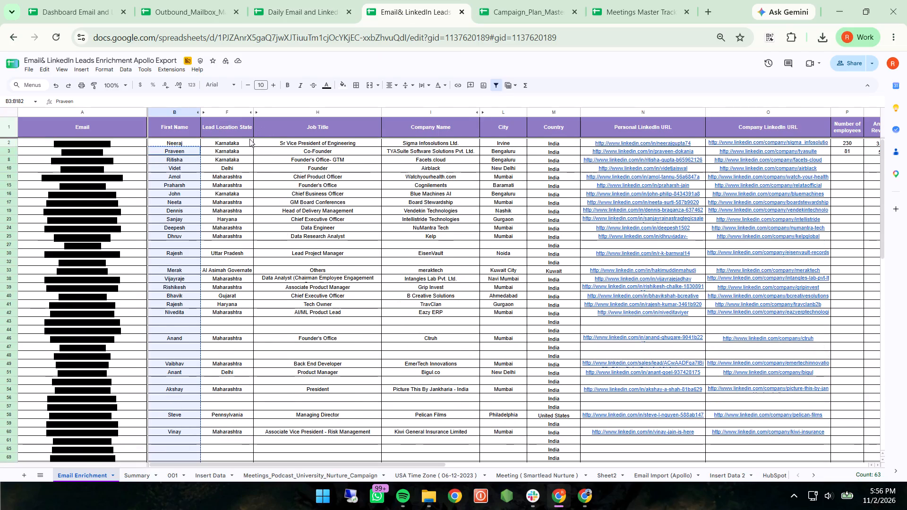
click(246, 142)
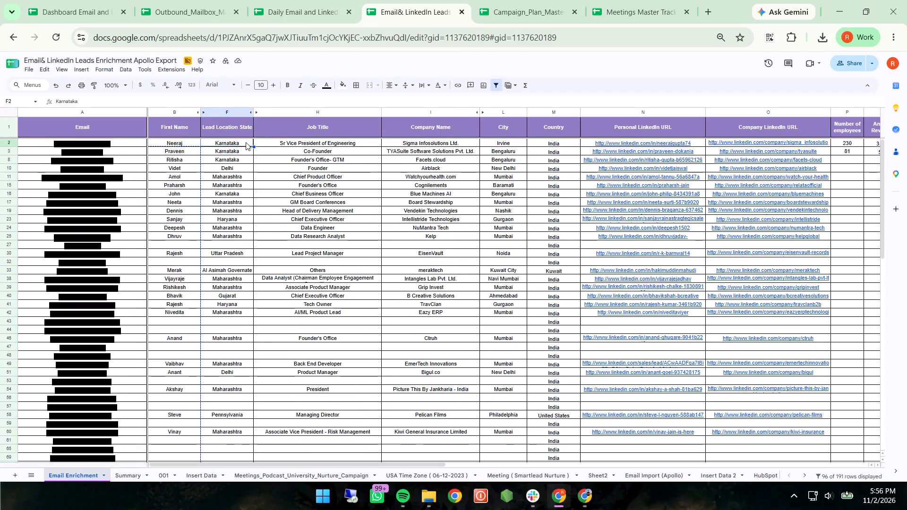
key(shift+Down)
key(shift+Down)
key(shift+Down)
key(shift+Down)
key(shift+Down)
key(shift+Down)
key(shift+Down)
key(shift+Down)
key(shift+Down)
key(shift+Down)
key(shift+Down)
key(shift+Down)
key(shift+Down)
key(shift+Down)
key(shift+Down)
key(shift+Down)
key(shift+Down)
key(shift+Down)
key(shift+Down)
key(shift+Down)
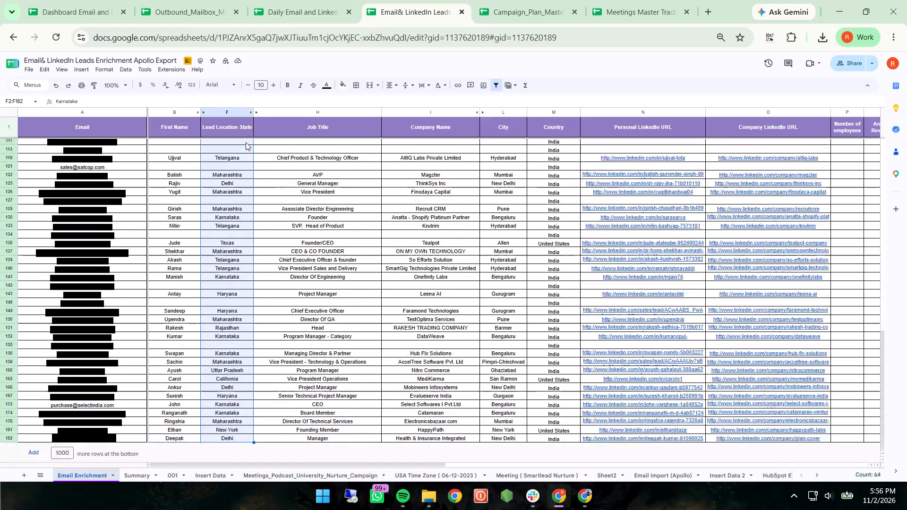
key(ctrl+c)
key(ctrl+c)
click(298, 0)
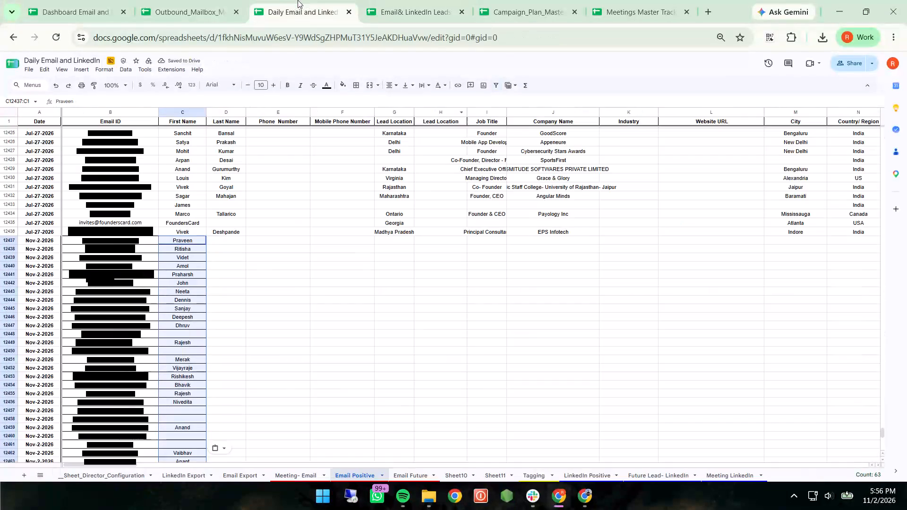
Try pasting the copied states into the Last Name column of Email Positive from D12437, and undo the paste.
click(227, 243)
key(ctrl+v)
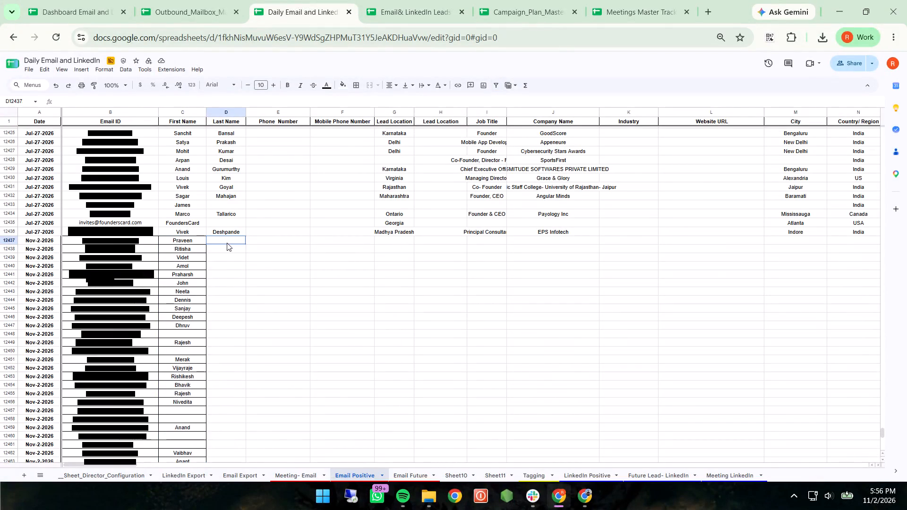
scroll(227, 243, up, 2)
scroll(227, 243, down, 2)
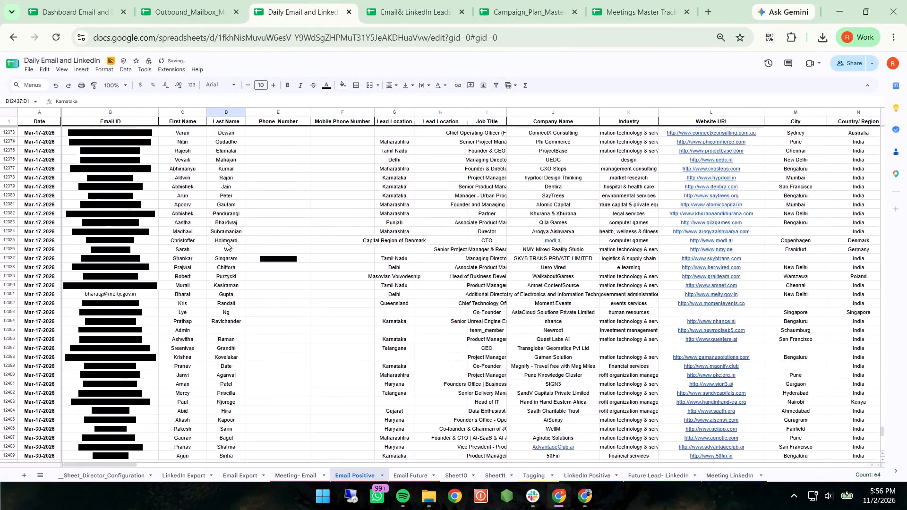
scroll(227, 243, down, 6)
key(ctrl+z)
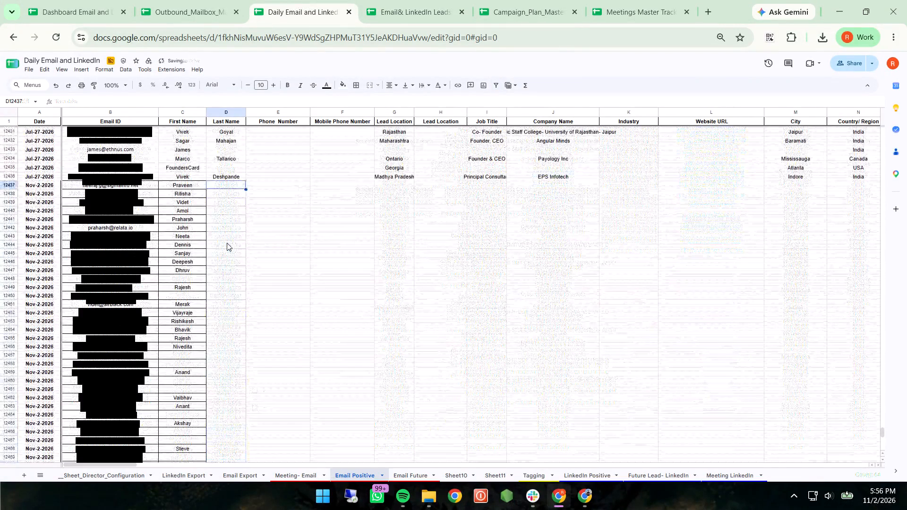
Paste the copied states into the Lead Location column of Email Positive, starting at G12437.
click(396, 186)
key(ctrl+v)
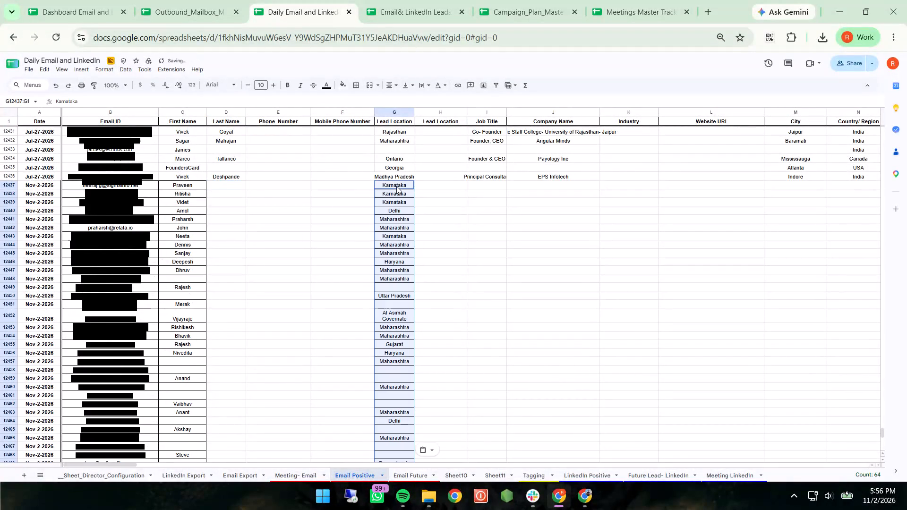
Copy the filtered leads' job titles, H2:H182 in Email Enrichment, into the Job Title column of Email Positive, starting at I12437.
click(410, 4)
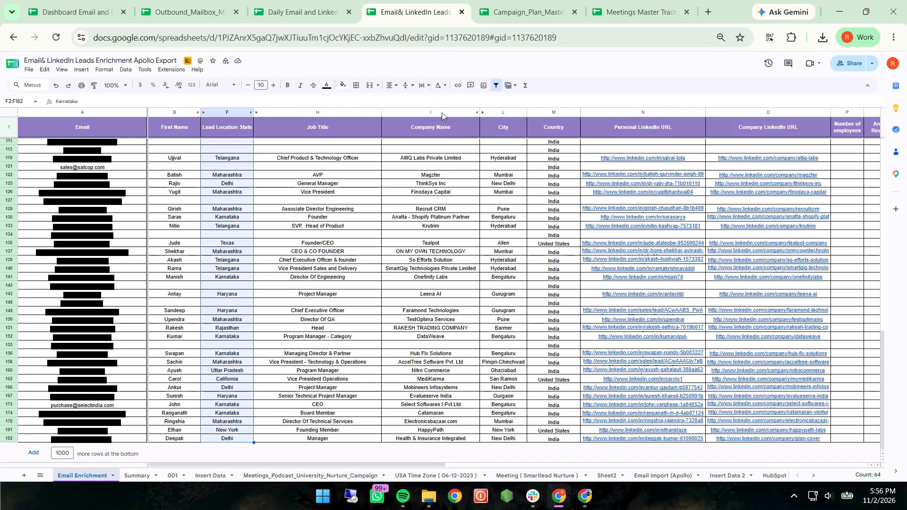
scroll(453, 173, up, 8)
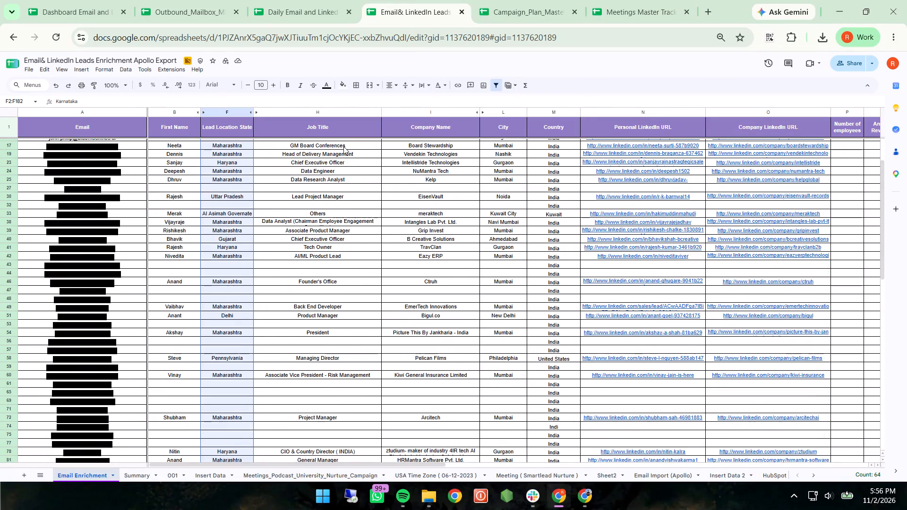
click(343, 146)
key(shift+Down)
key(shift+Down)
key(shift+Down)
key(shift+Down)
key(shift+Down)
key(shift+Down)
key(shift+Down)
key(shift+Down)
key(shift+Down)
key(shift+Down)
key(shift+Down)
key(shift+Down)
key(shift+Down)
key(shift+Down)
key(shift+Down)
key(shift+Down)
key(shift+Down)
key(shift+Down)
key(shift+Down)
key(shift+Down)
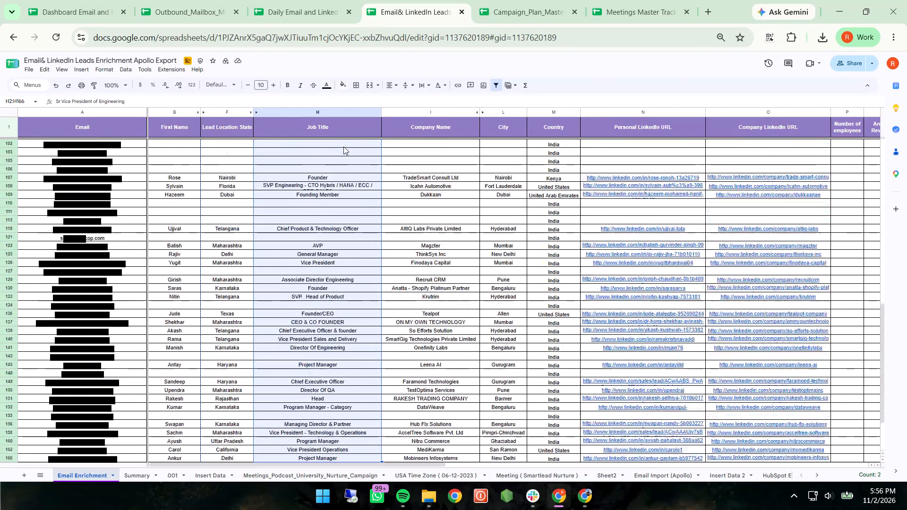
key(ctrl+c)
key(ctrl+c)
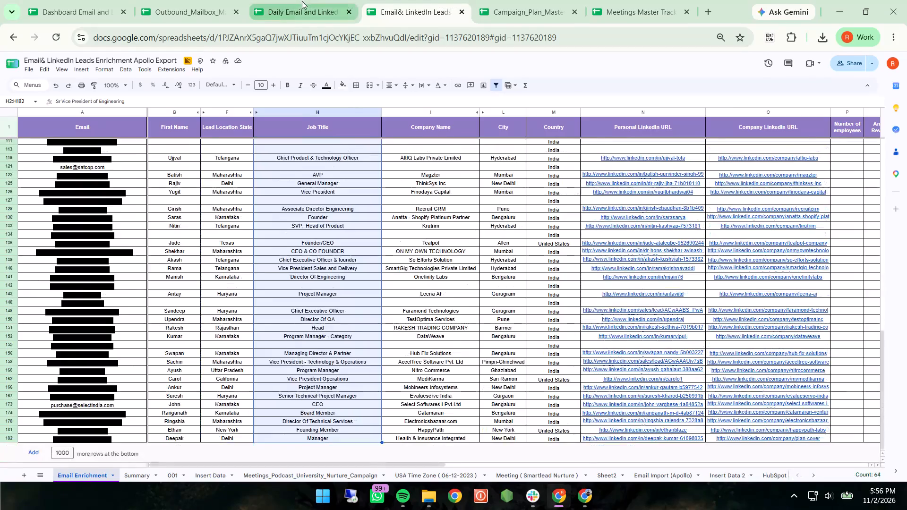
click(299, 1)
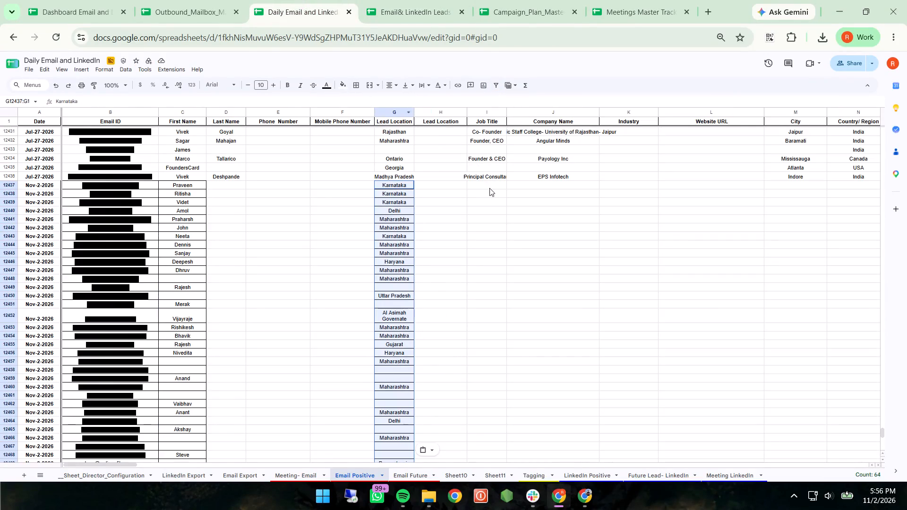
click(489, 188)
key(ctrl+v)
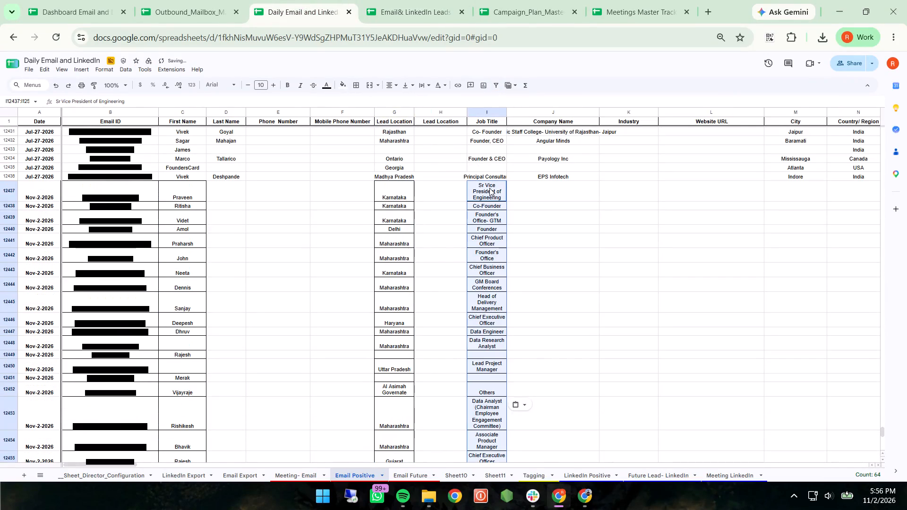
Widen the Job Title column of Email Positive so that most of the added titles fit on one line.
scroll(489, 188, left, 1)
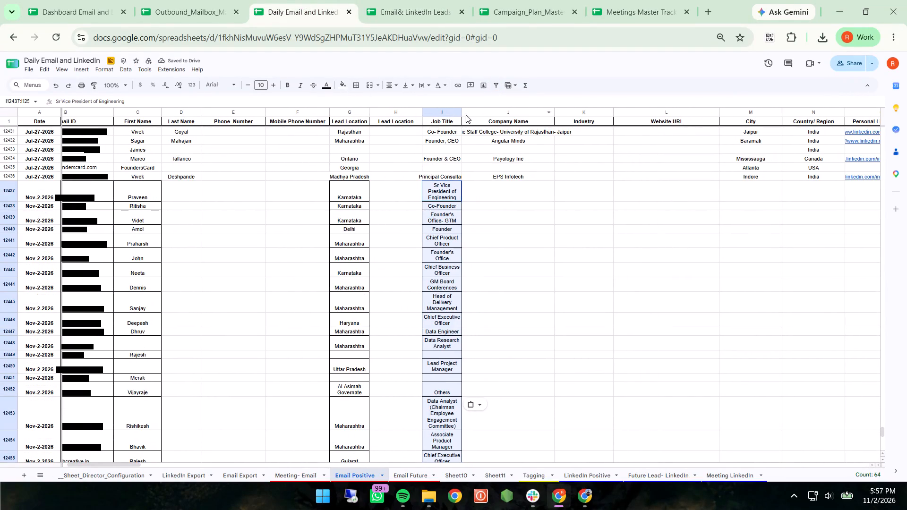
drag(462, 111, 477, 110)
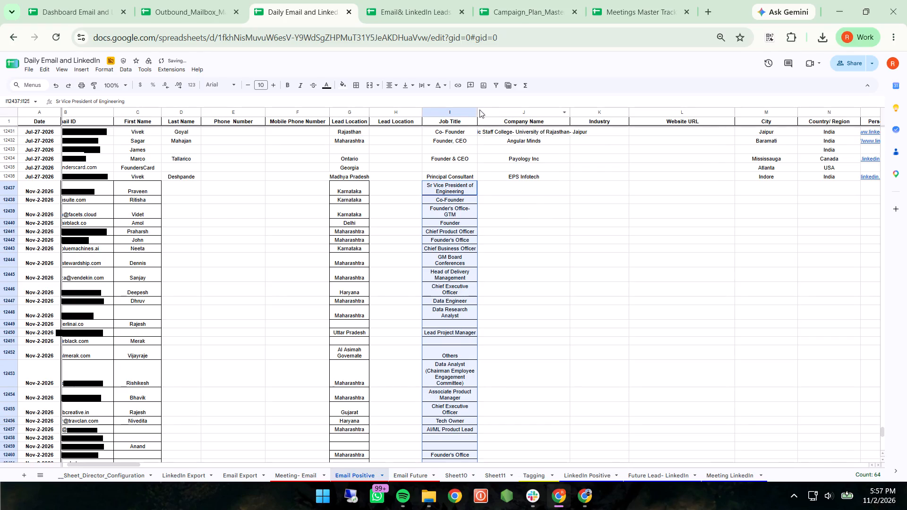
drag(478, 110, 489, 110)
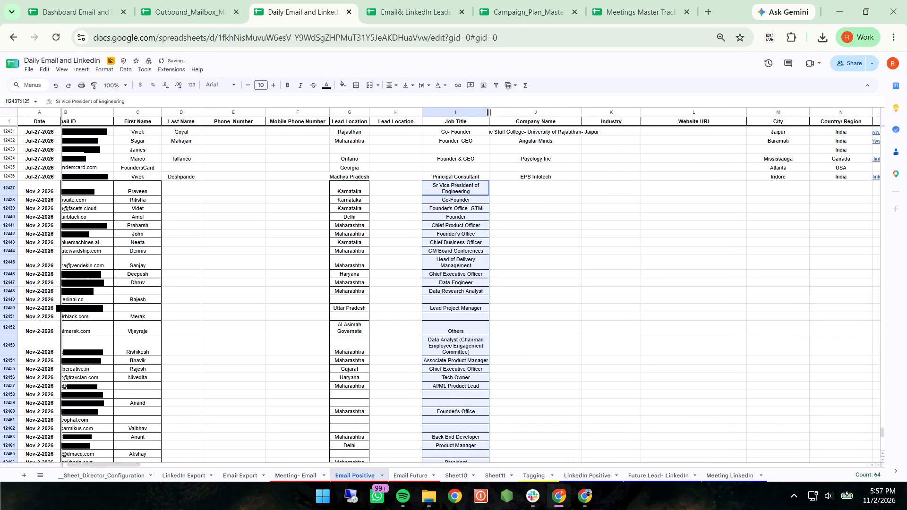
Copy the filtered leads' company names, I2:I182 in Email Enrichment, into the Company Name column of Email Positive, starting at J12437.
click(442, 7)
scroll(479, 153, up, 15)
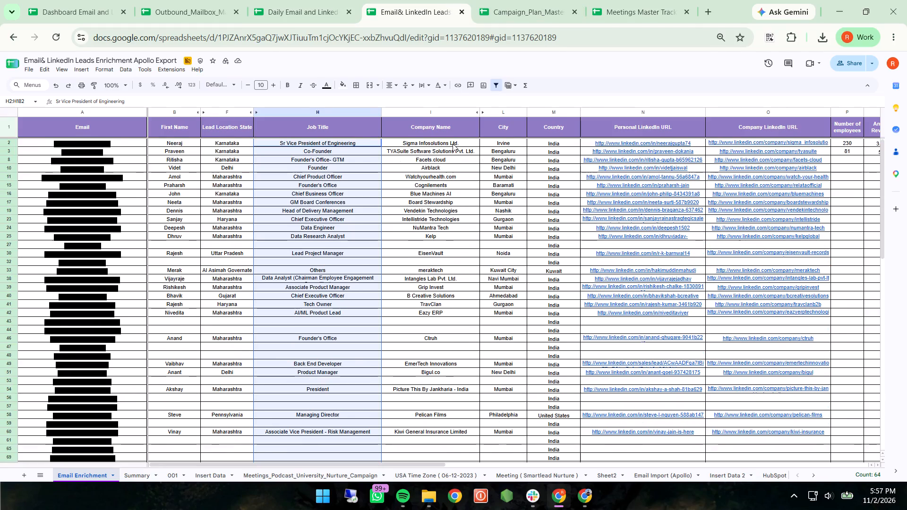
click(453, 144)
key(shift+Down)
key(shift+Down)
key(shift+Down)
key(shift+Down)
key(shift+Down)
key(shift+Down)
key(shift+Down)
key(shift+Down)
key(shift+Down)
key(shift+Down)
key(shift+Down)
key(shift+Down)
key(shift+Down)
key(shift+Down)
key(shift+Down)
key(shift+Down)
key(shift+Down)
key(shift+Down)
key(shift+Down)
key(shift+Down)
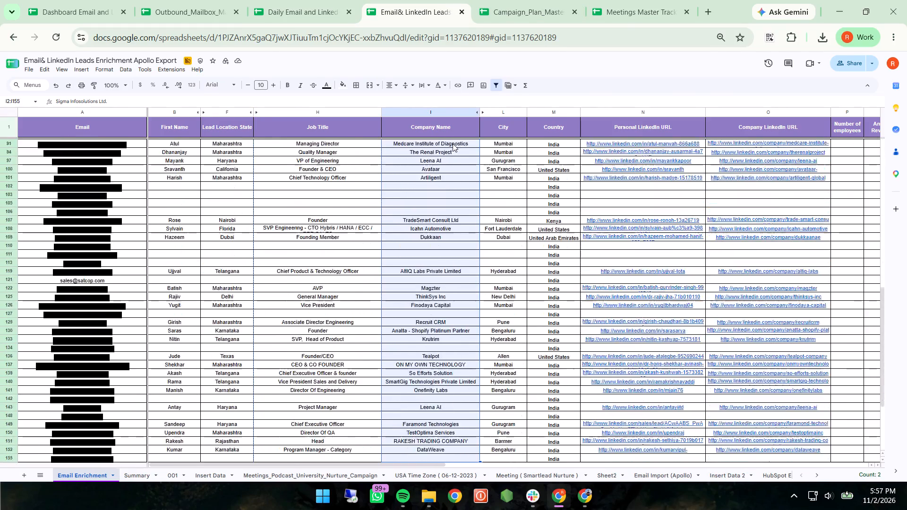
key(ctrl+c)
key(ctrl+c)
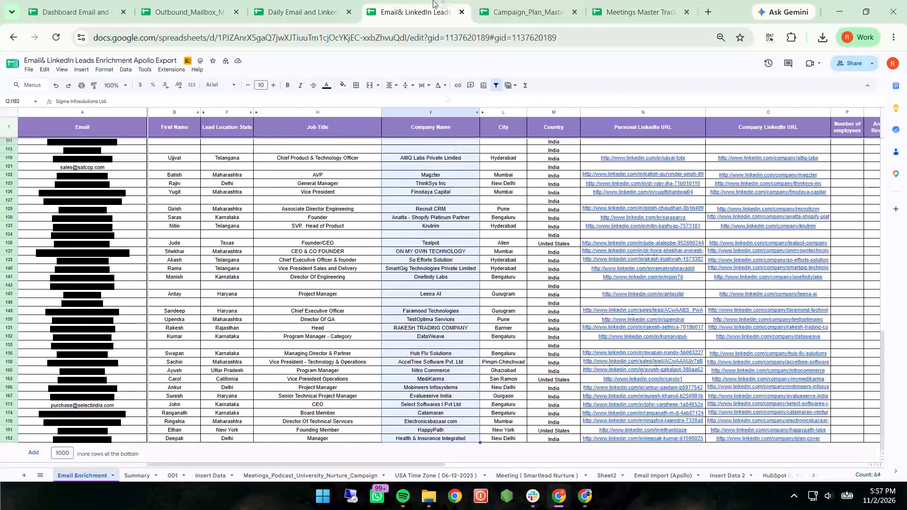
click(307, 2)
click(515, 195)
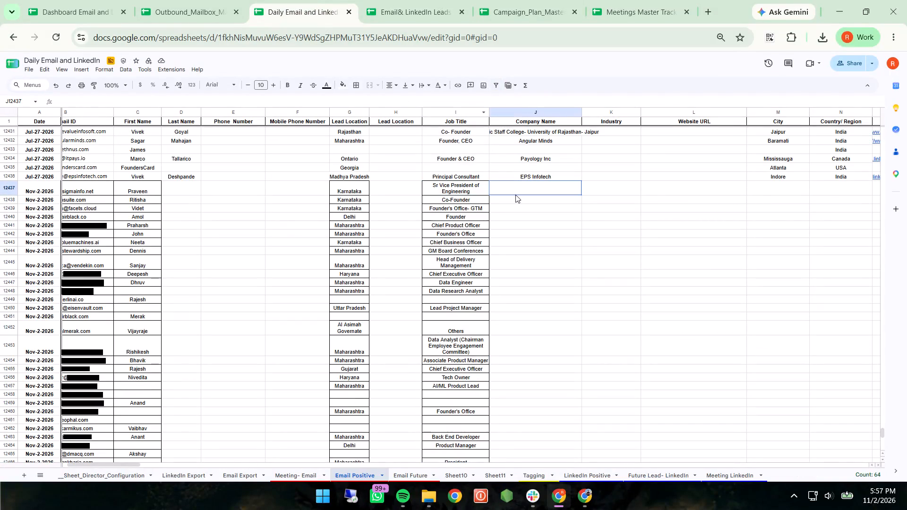
key(ctrl+v)
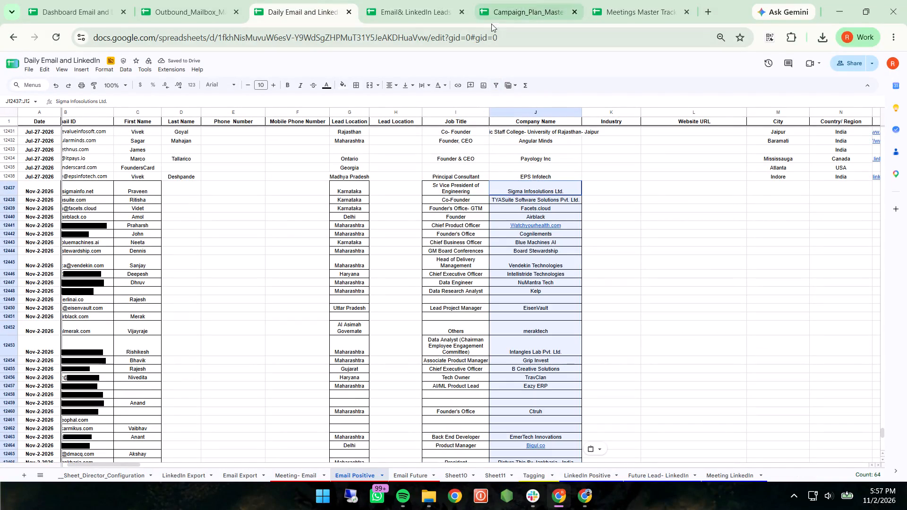
Copy the filtered leads' cities and countries, L2:M182 in Email Enrichment, into the City and Country/Region columns of Email Positive, starting at M12437.
scroll(622, 346, up, 3)
scroll(622, 346, left, 1)
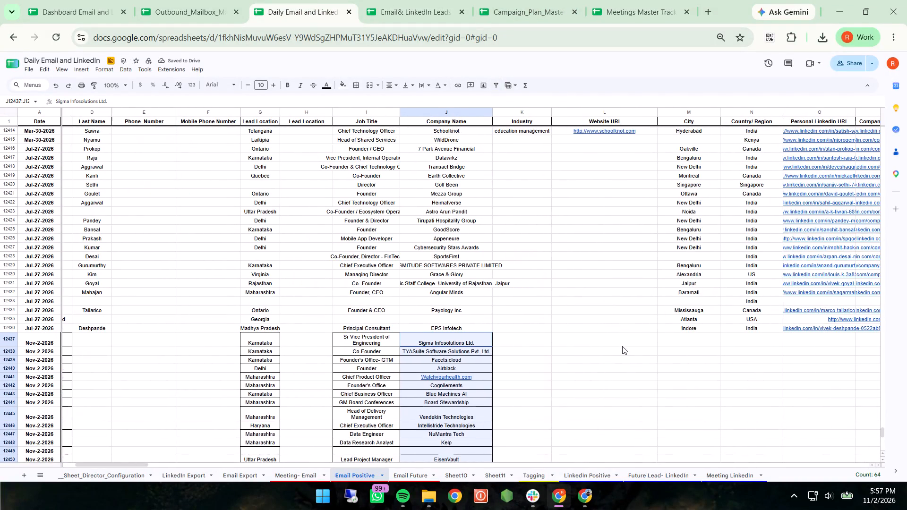
scroll(622, 346, left, 3)
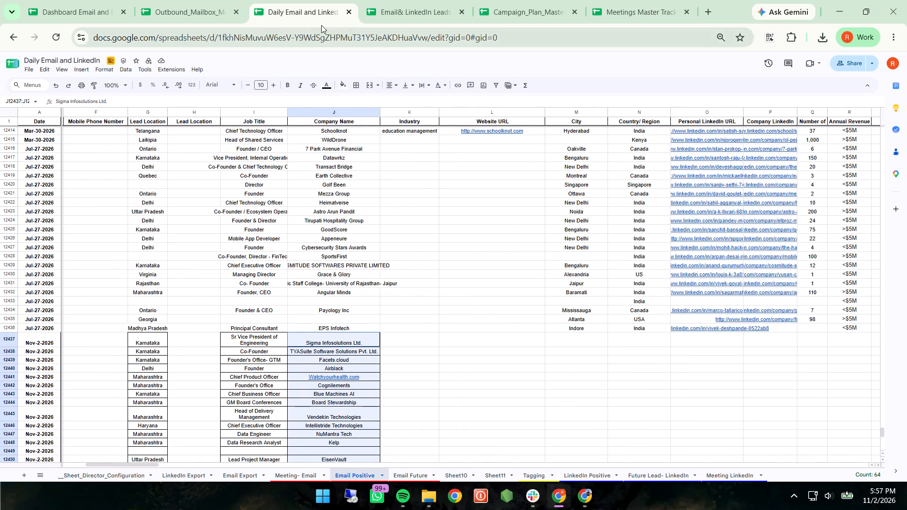
click(396, 2)
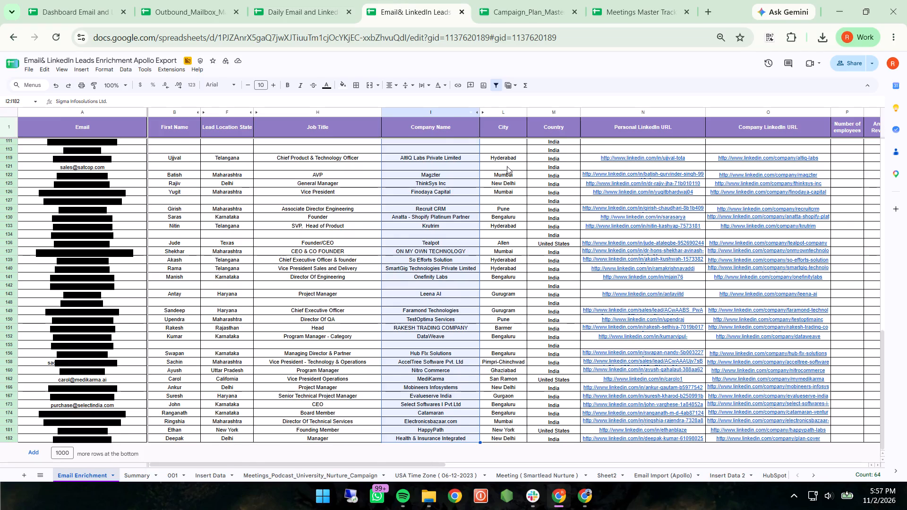
scroll(508, 164, up, 13)
click(512, 140)
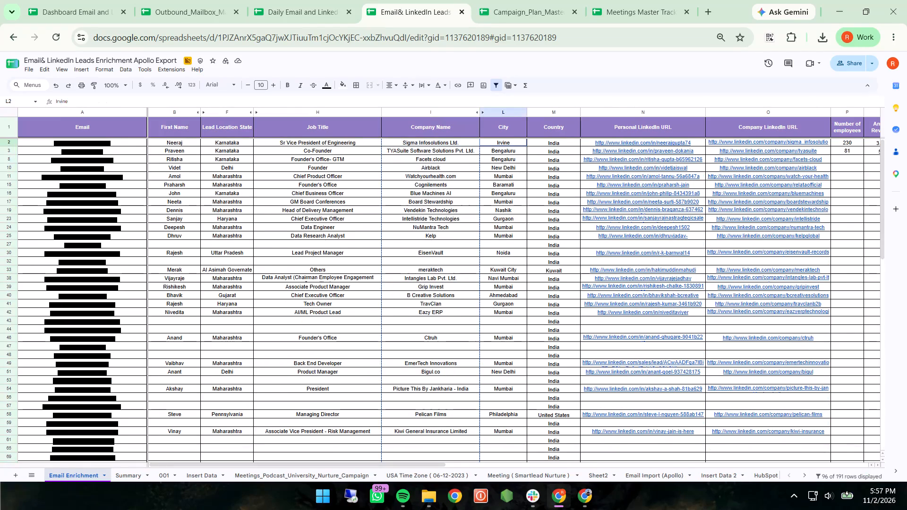
key(shift+Down)
key(shift+Down)
key(shift+Down)
key(shift+Down)
key(shift+Down)
key(shift+Down)
key(shift+Down)
key(shift+Down)
key(shift+Down)
key(shift+Down)
key(shift+Down)
key(shift+Down)
key(shift+Down)
key(shift+Down)
key(shift+Down)
key(shift+Down)
key(shift+Down)
key(shift+Down)
key(shift+Down)
key(shift+Down)
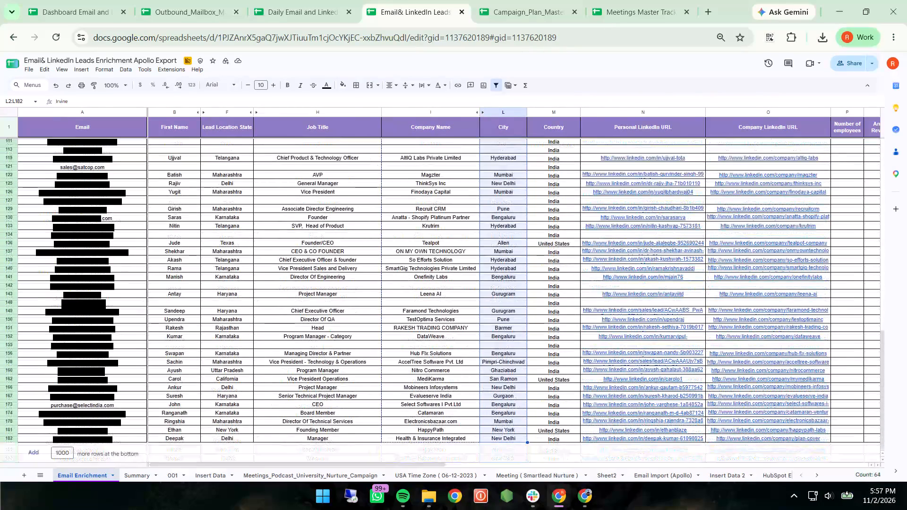
key(shift+Right)
key(ctrl+c)
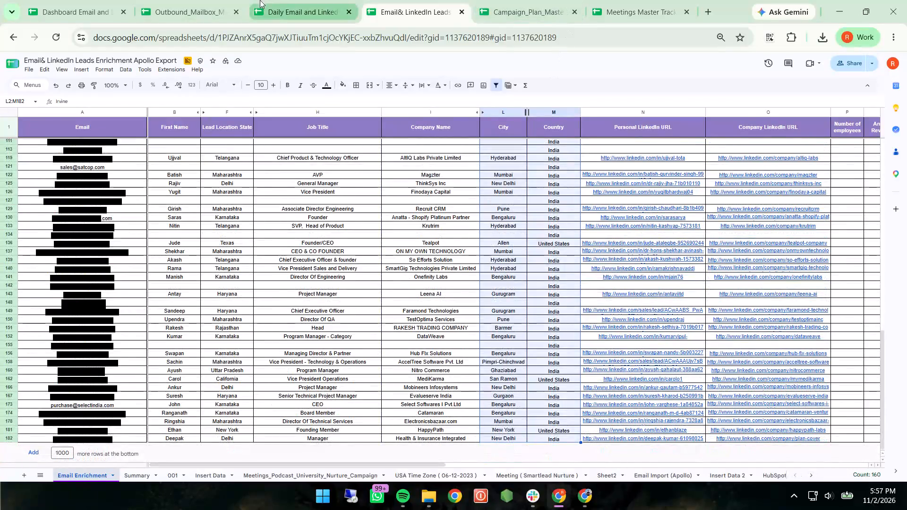
click(283, 0)
click(578, 343)
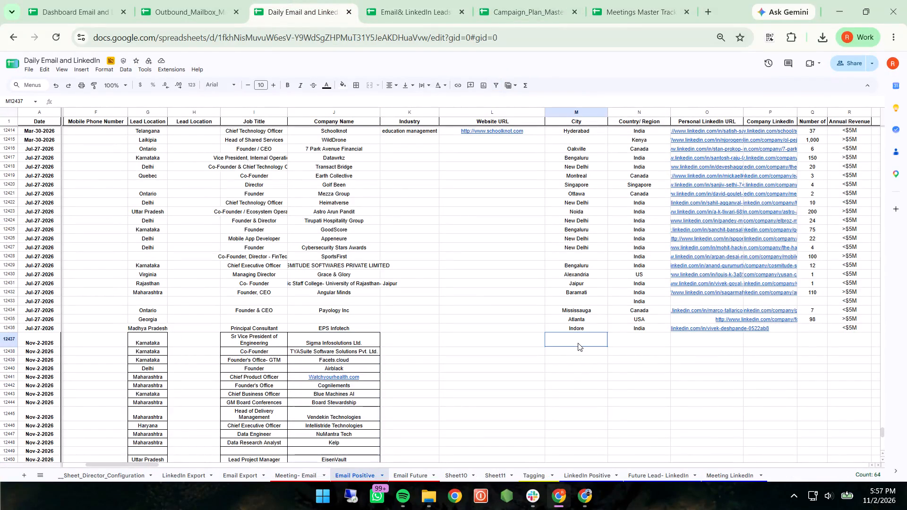
key(ctrl+v)
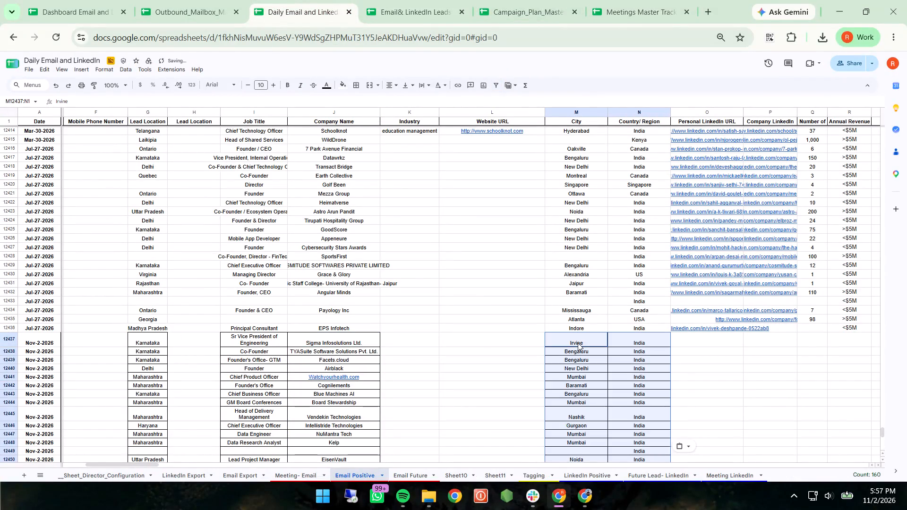
Copy the filtered leads' personal and company LinkedIn URLs, N2:O182 in Email Enrichment, into the matching columns of Email Positive, starting at O12437.
scroll(578, 343, left, 2)
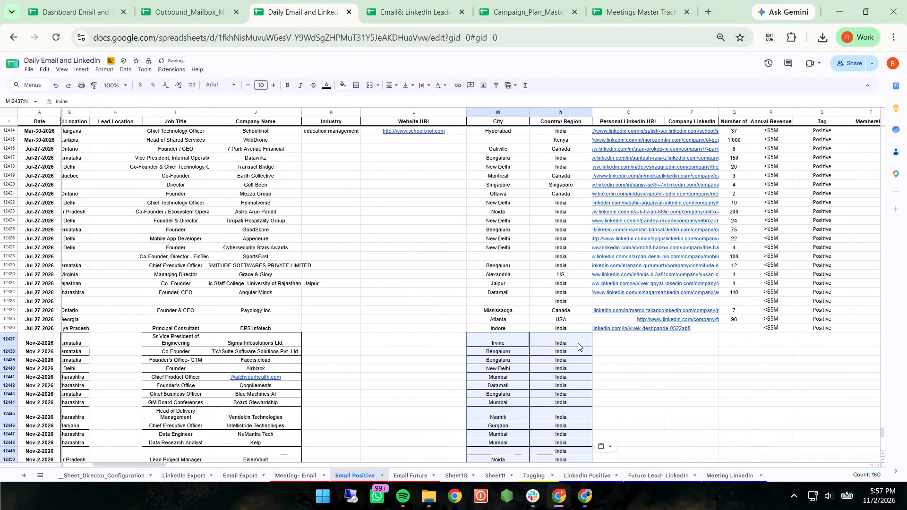
click(427, 0)
scroll(560, 208, up, 10)
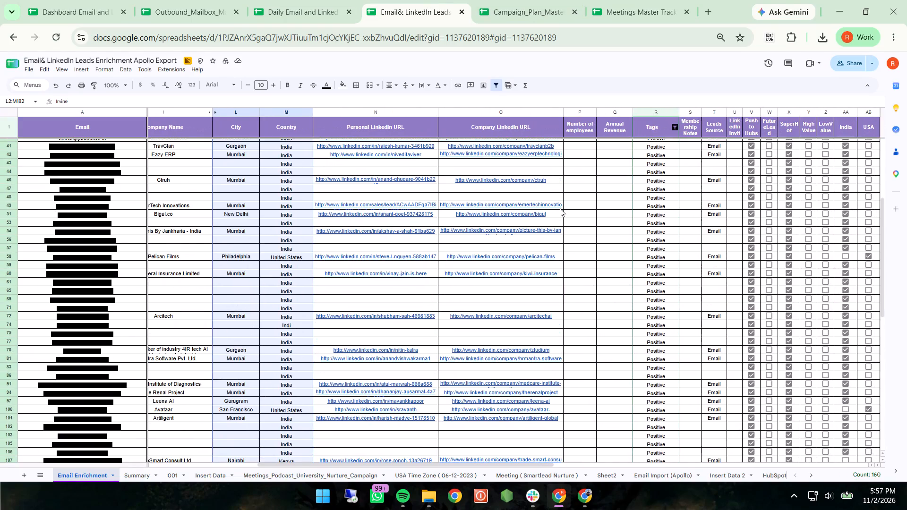
scroll(560, 208, up, 1)
scroll(560, 208, right, 2)
click(431, 144)
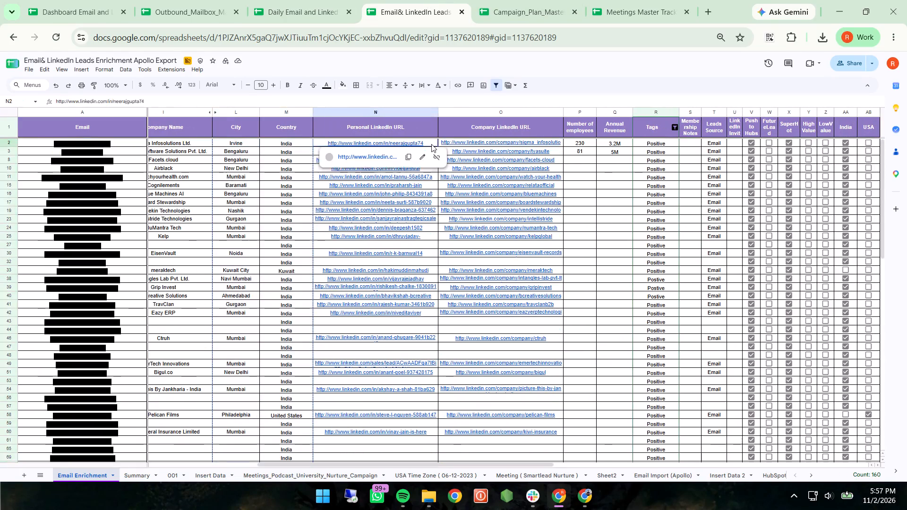
key(shift+Right)
key(ctrl+shift+Down)
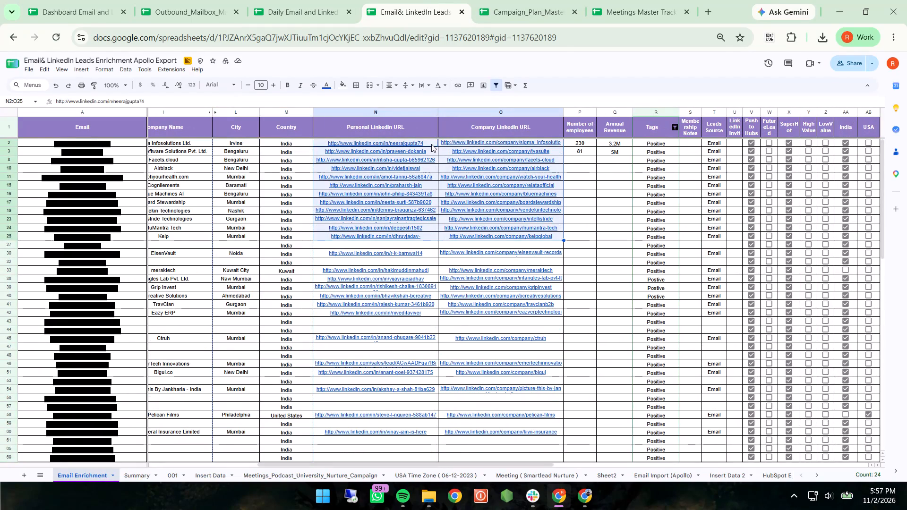
key(shift+Down)
key(shift+Down)
key(shift+Down)
key(shift+Down)
key(shift+Down)
key(shift+Down)
key(shift+Down)
key(shift+Down)
key(shift+Down)
key(shift+Down)
key(shift+Down)
key(shift+Down)
key(shift+Down)
key(shift+Down)
key(shift+Down)
key(shift+Down)
key(shift+Down)
key(shift+Down)
key(shift+Down)
key(shift+Down)
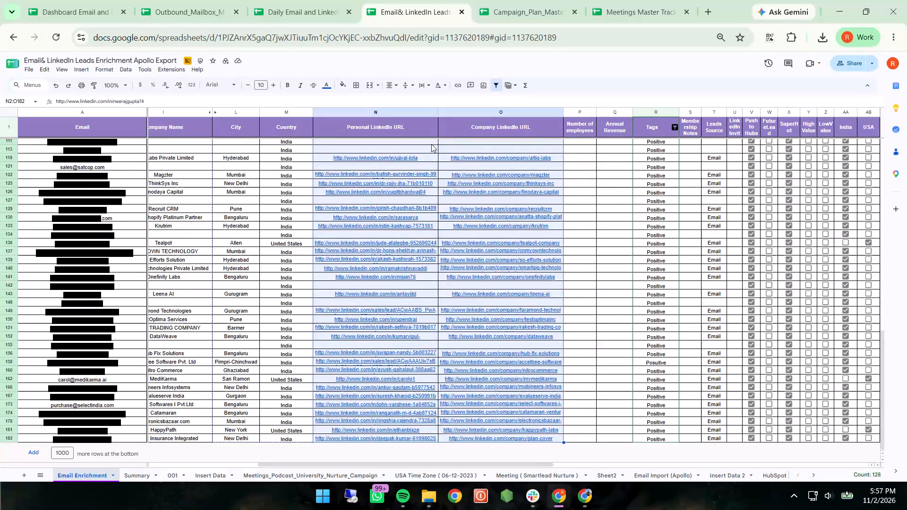
key(ctrl+c)
key(ctrl+c)
click(512, 0)
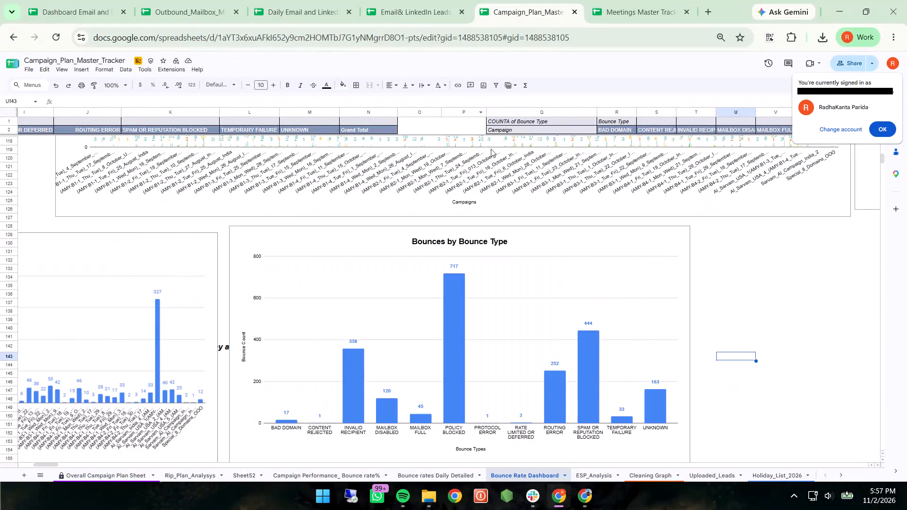
click(314, 8)
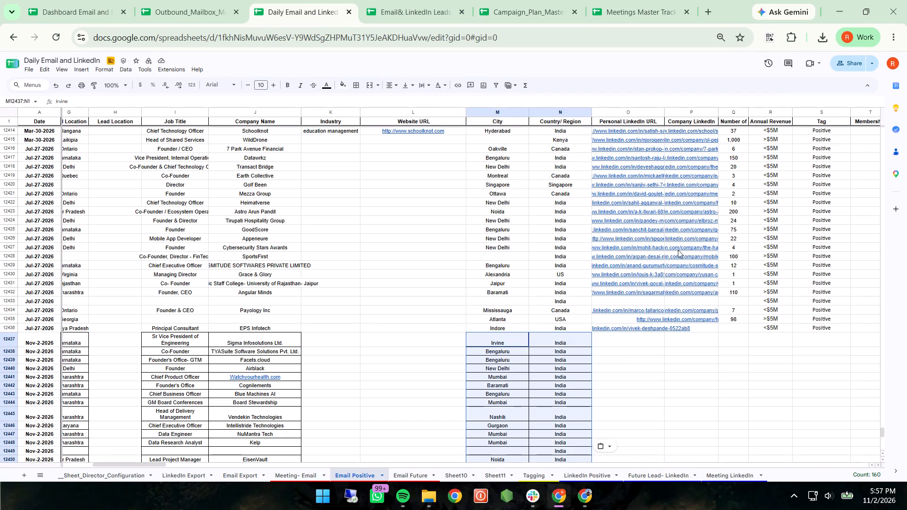
click(616, 342)
key(ctrl+v)
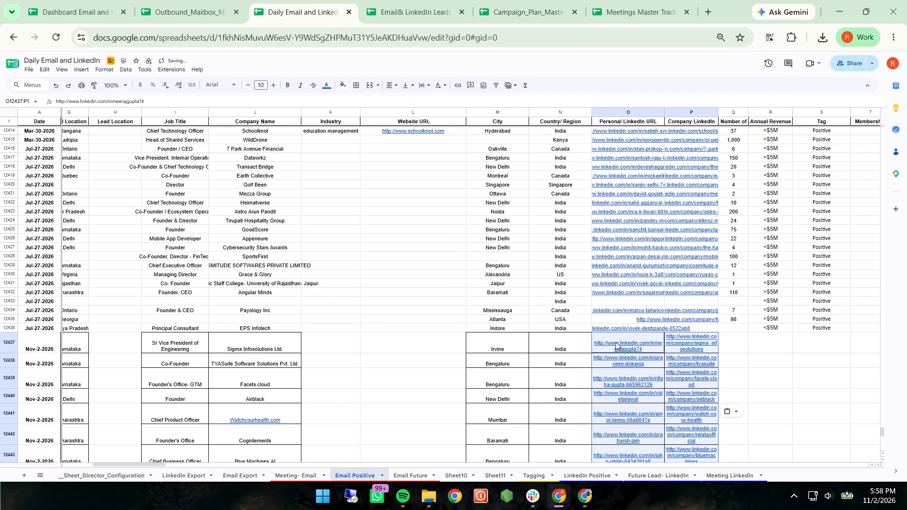
Copy the Positive tag from S12436 into the Tag column for all Nov-2-2026 leads, S12437:S12532.
scroll(616, 342, left, 2)
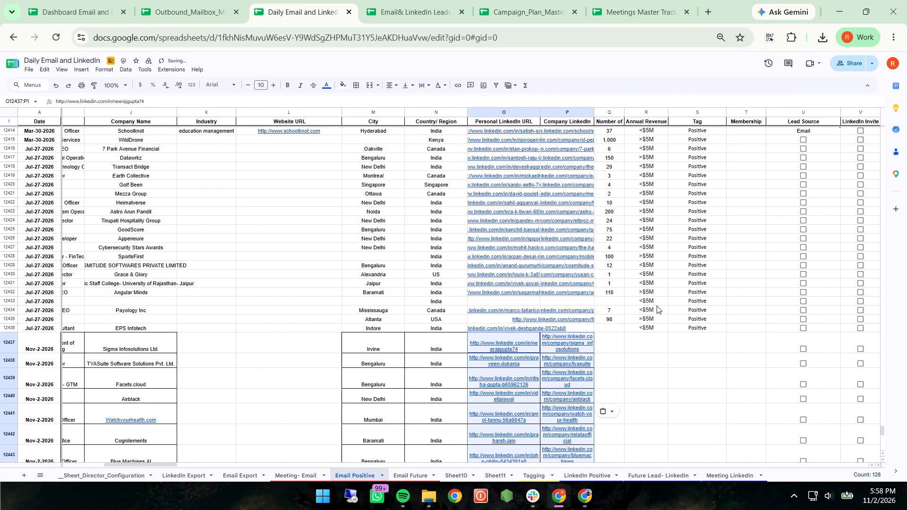
click(701, 326)
key(ctrl+c)
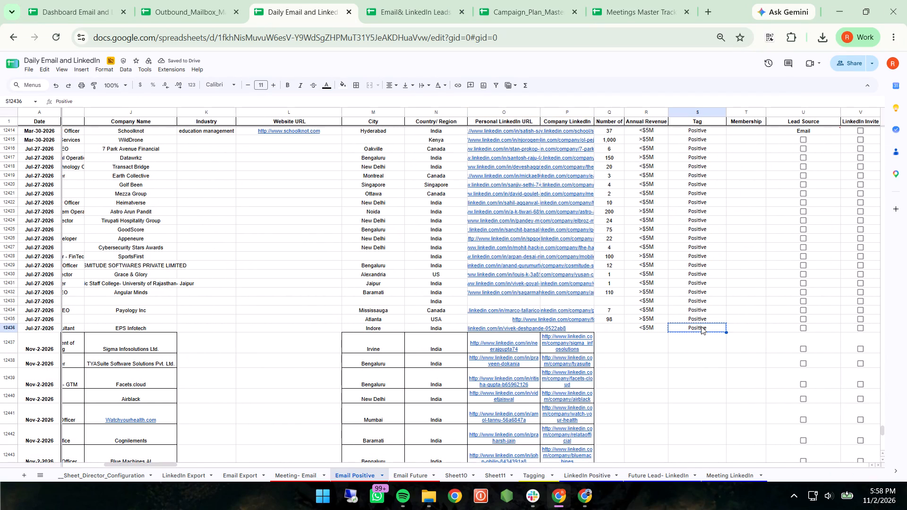
key(Down)
key(shift+Down)
key(shift+Down)
key(shift+Down)
key(shift+Down)
key(shift+Down)
key(shift+Down)
key(shift+Down)
key(shift+Down)
key(shift+Down)
key(shift+Down)
key(shift+Down)
key(shift+Down)
key(shift+Down)
key(shift+Down)
key(shift+Down)
key(shift+Down)
key(shift+Down)
key(shift+Down)
key(shift+Down)
key(shift+Down)
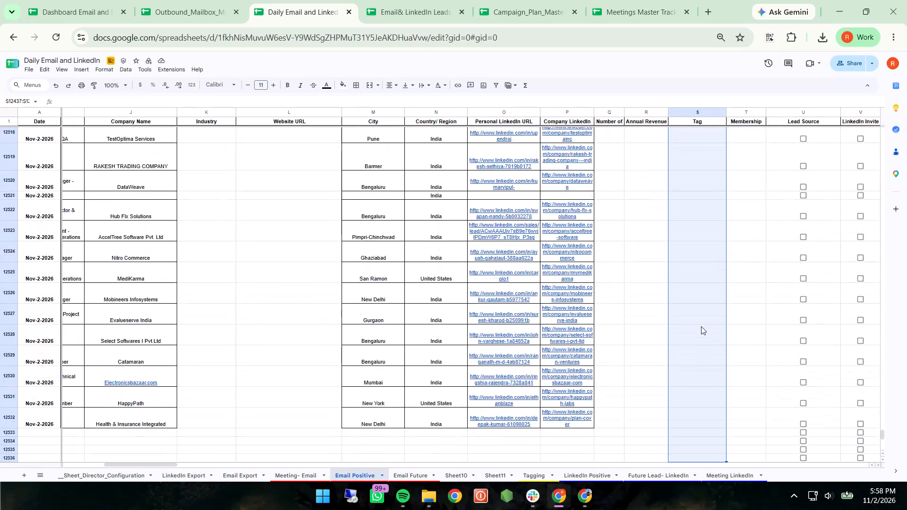
key(shift+Up)
key(shift+Up)
key(shift+Up)
key(shift+Up)
key(shift+Up)
key(shift+Up)
key(shift+Up)
key(shift+Up)
key(shift+Up)
key(shift+Up)
key(shift+Up)
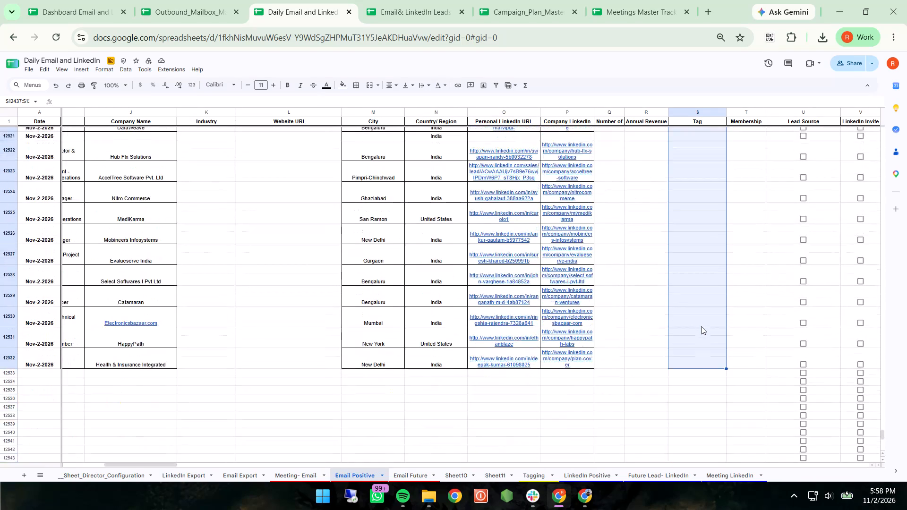
key(ctrl+v)
Copy the formatting of row 12436 onto the Nov-2-2026 rows of Email Positive, starting at row 12437.
click(248, 338)
scroll(248, 338, up, 9)
scroll(248, 338, right, 5)
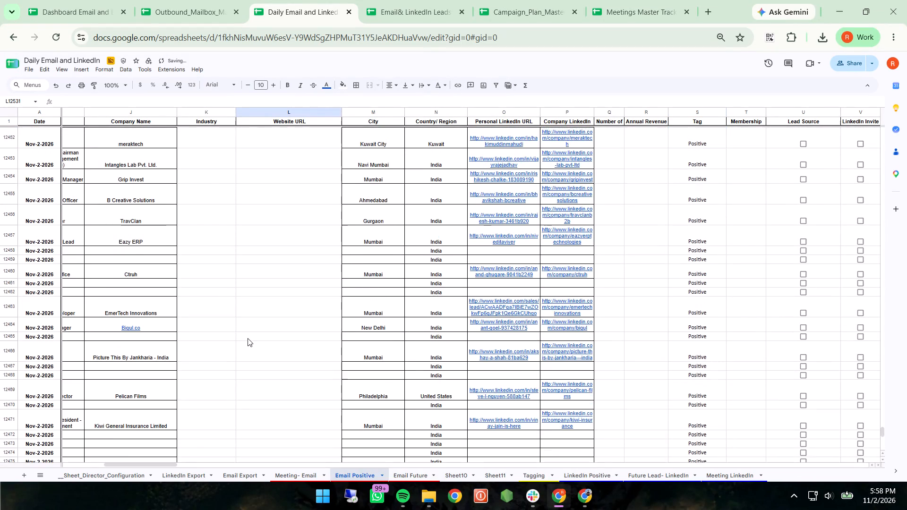
scroll(248, 338, right, 2)
scroll(248, 338, up, 4)
scroll(44, 393, down, 1)
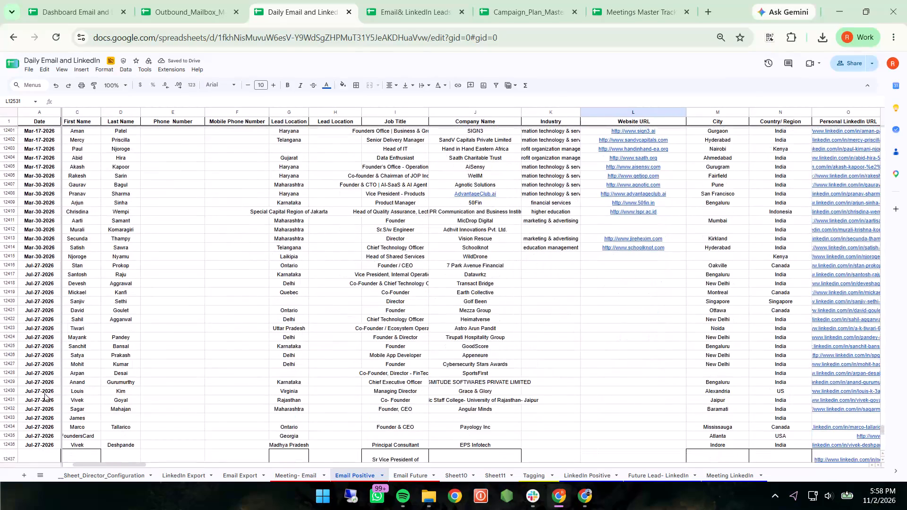
scroll(44, 393, down, 1)
click(13, 377)
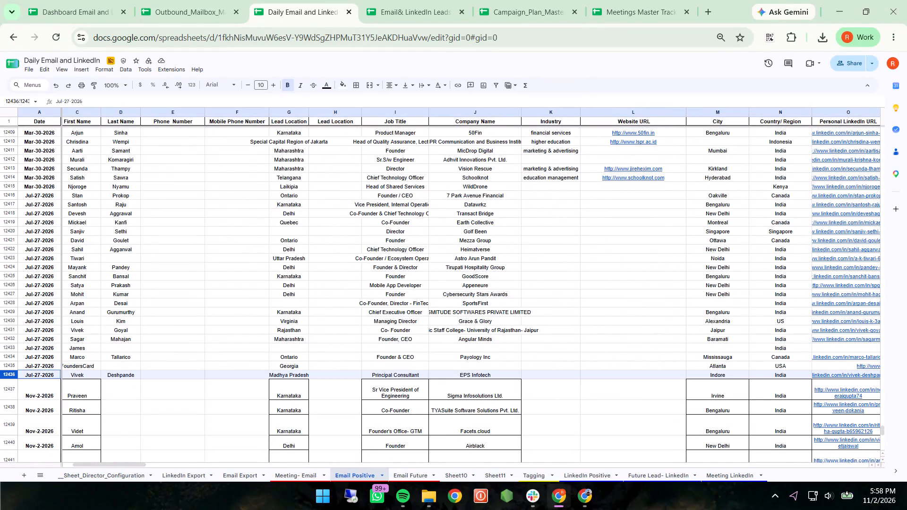
click(93, 85)
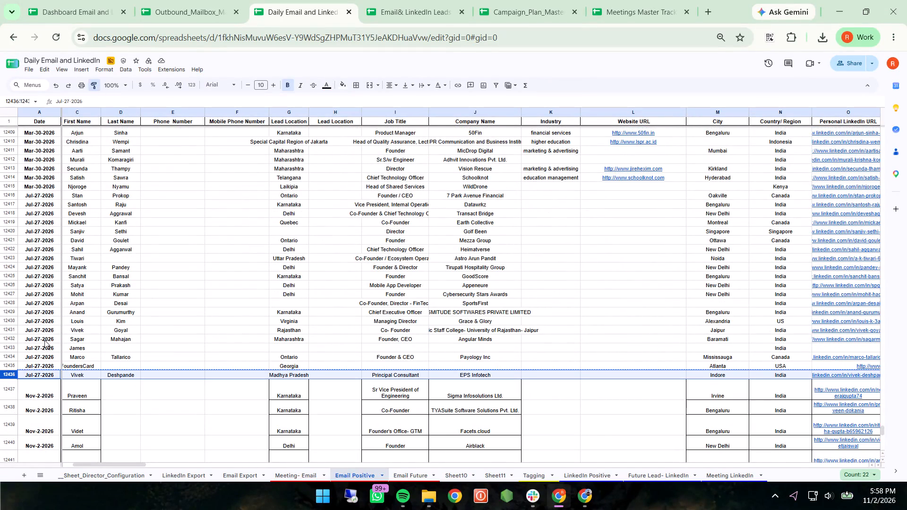
drag(11, 386, 9, 500)
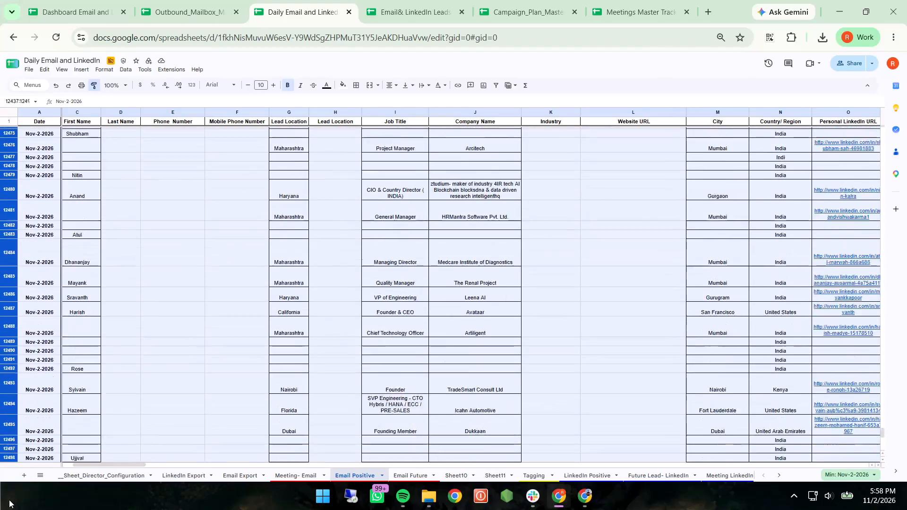
drag(9, 500, 0, 253)
click(301, 330)
Look over the reformatted Nov-2-2026 rows in Email Positive and compare them with the earlier leads above.
scroll(301, 330, up, 5)
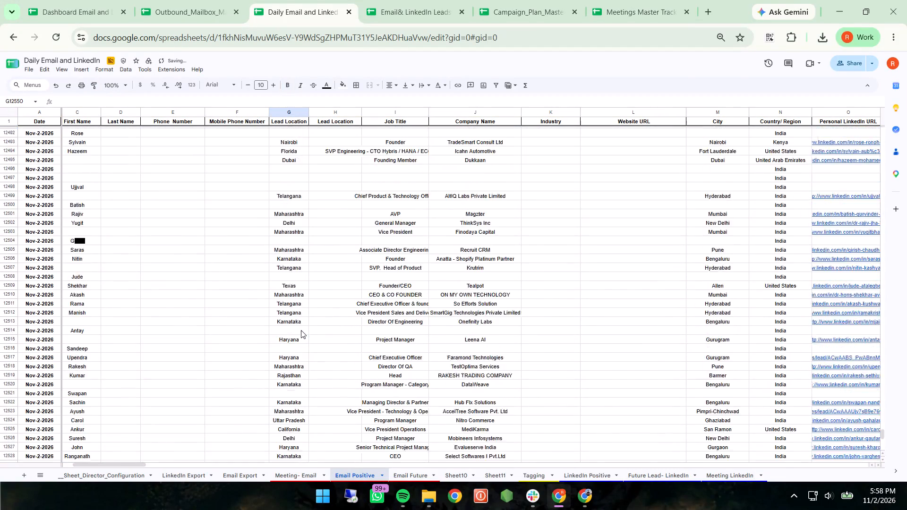
scroll(301, 330, up, 3)
scroll(301, 330, right, 5)
scroll(301, 330, up, 2)
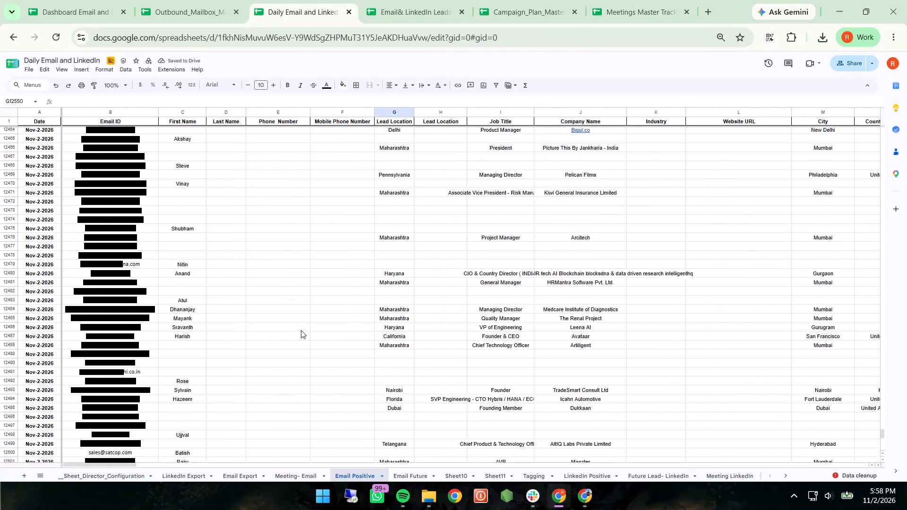
scroll(301, 330, up, 7)
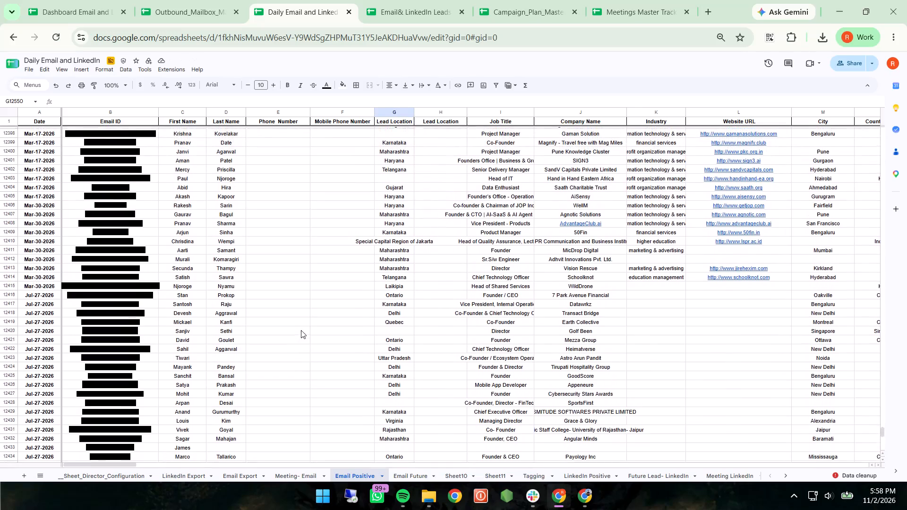
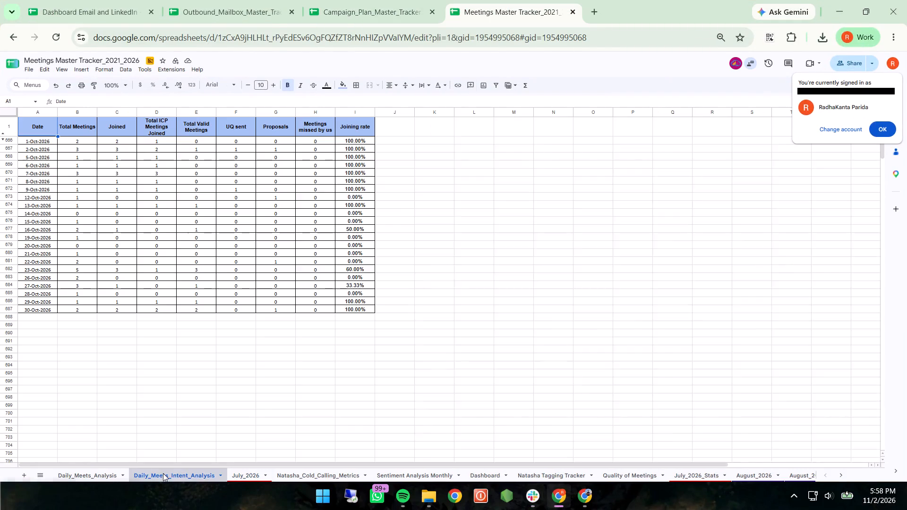
Copy the last date cell of Daily_Meets_Intent_Analysis into A688 and set the new date to 2-Nov-2026.
click(33, 312)
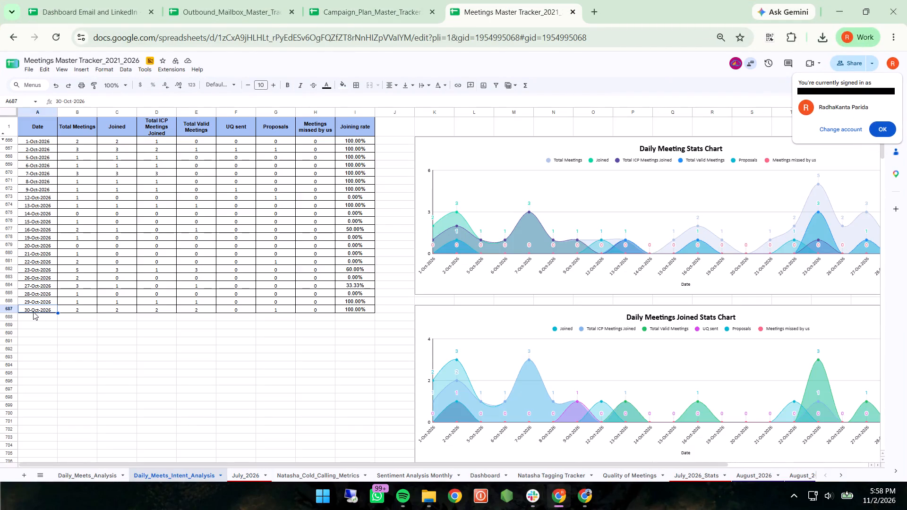
key(ctrl+c)
key(Down)
key(ctrl+v)
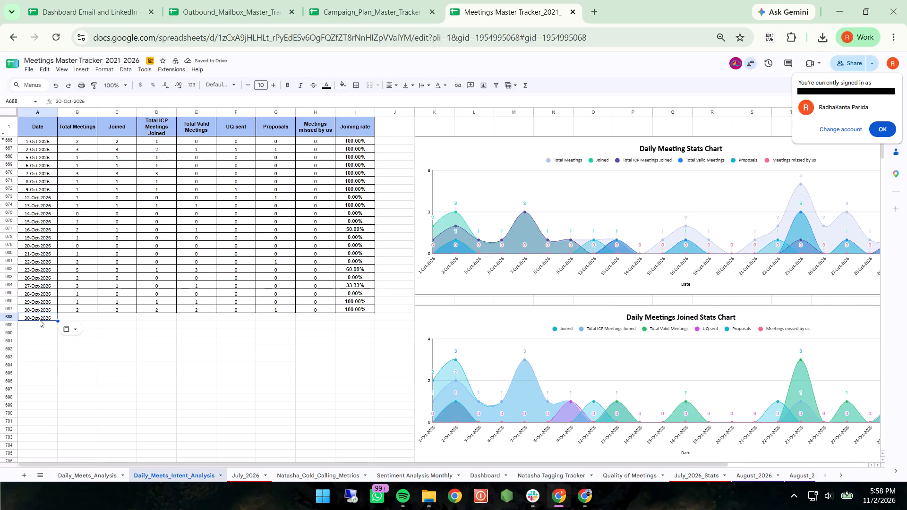
double_click(39, 319)
click(22, 403)
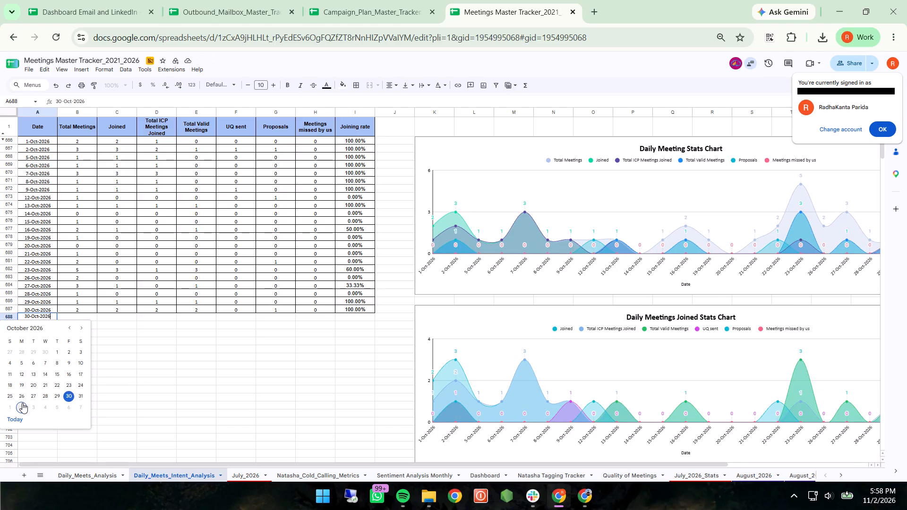
Fill the 2-Nov-2026 row of Daily_Meets_Intent_Analysis with 3 total meetings and 2 joined.
click(78, 316)
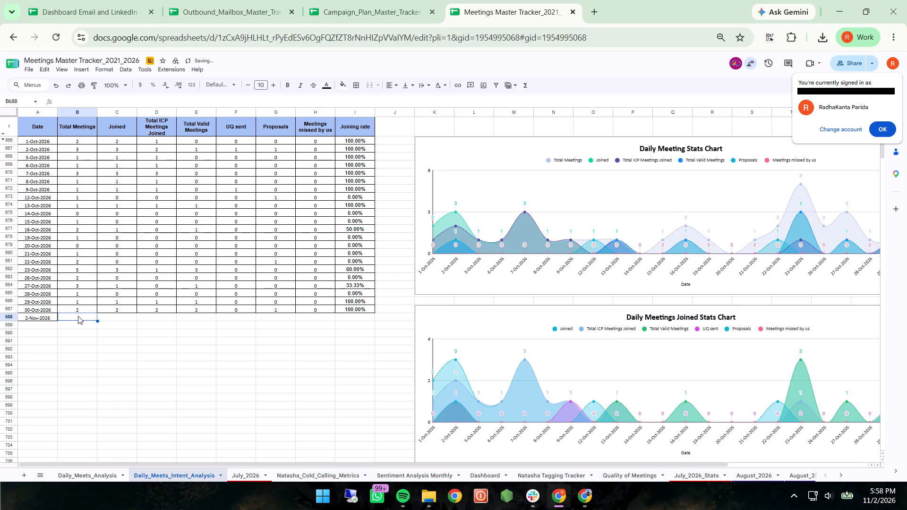
key(3)
key(Right)
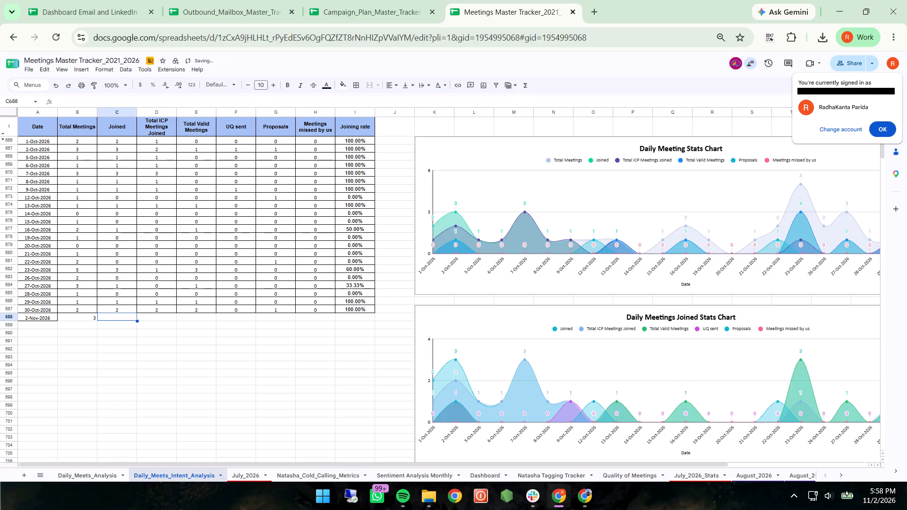
key(2)
key(Right)
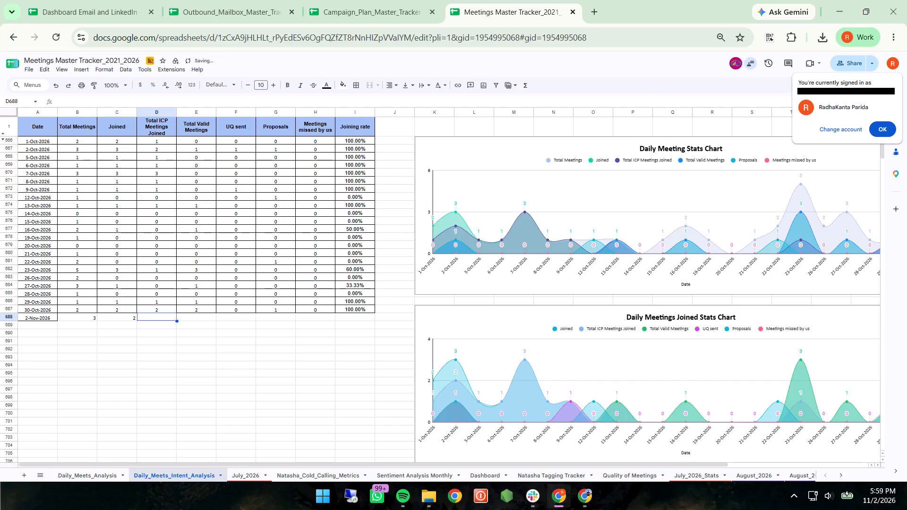
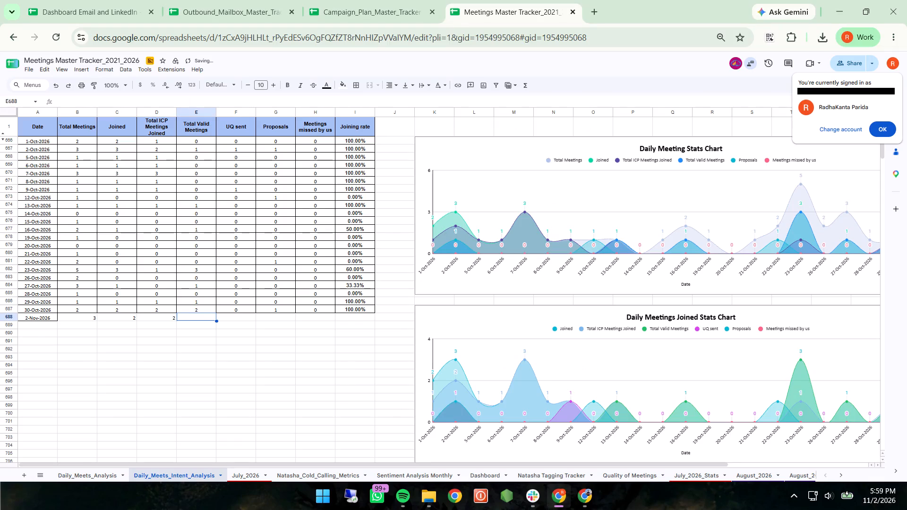
Complete the 2-Nov-2026 row with 2 total valid meetings, 0 UQ sent, 0 proposals and 0 meetings missed by us.
key(2)
key(Right)
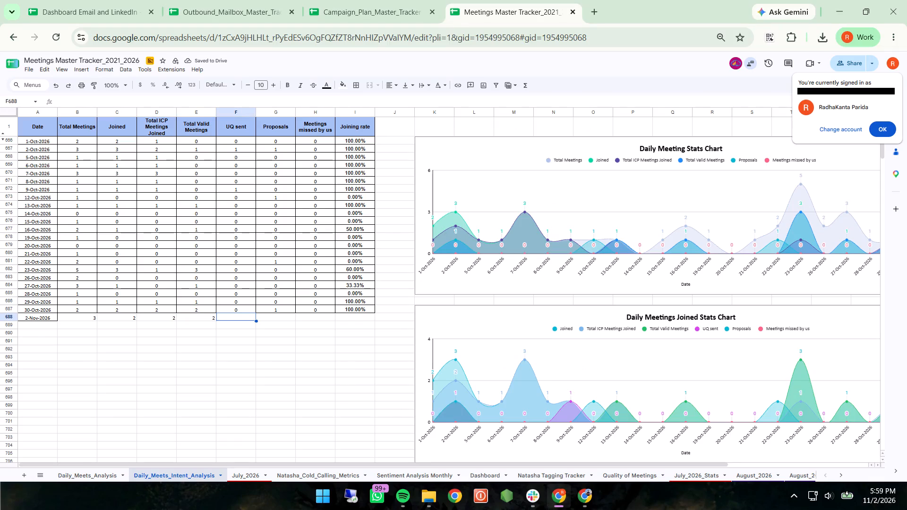
key(0)
key(Right)
key(0)
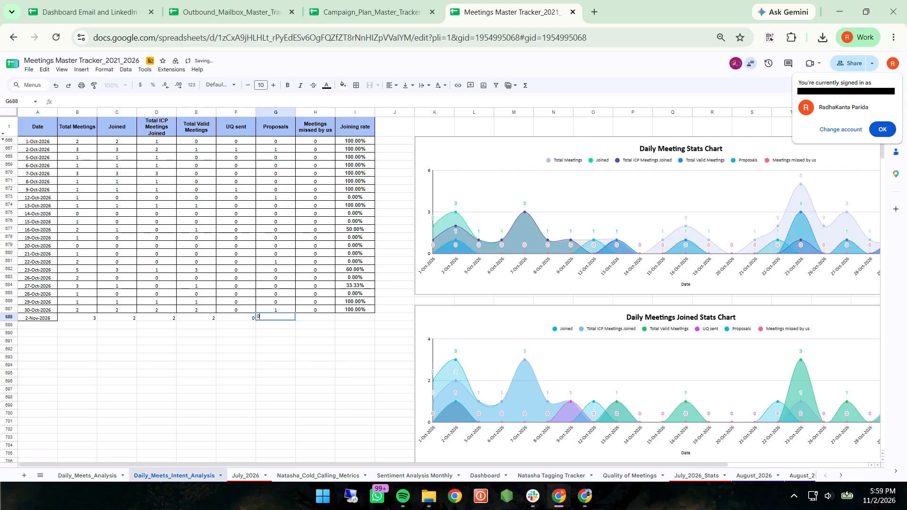
key(Right)
key(0)
key(Right)
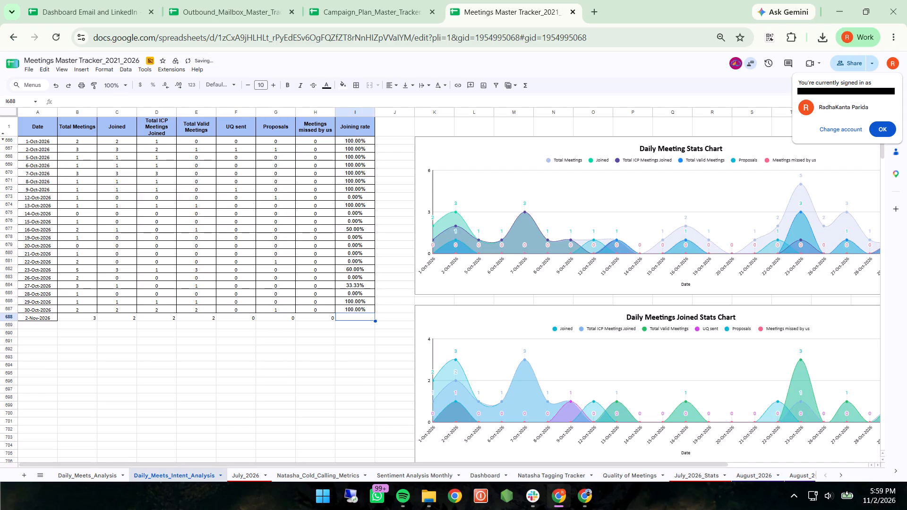
Extend the Joining rate formula from the 30-Oct-2026 row down into the 2-Nov-2026 row.
click(366, 312)
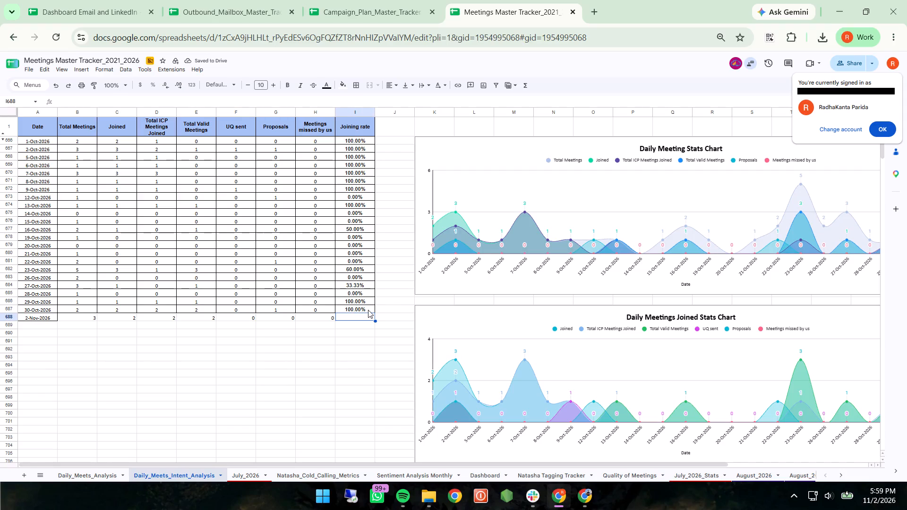
click(368, 310)
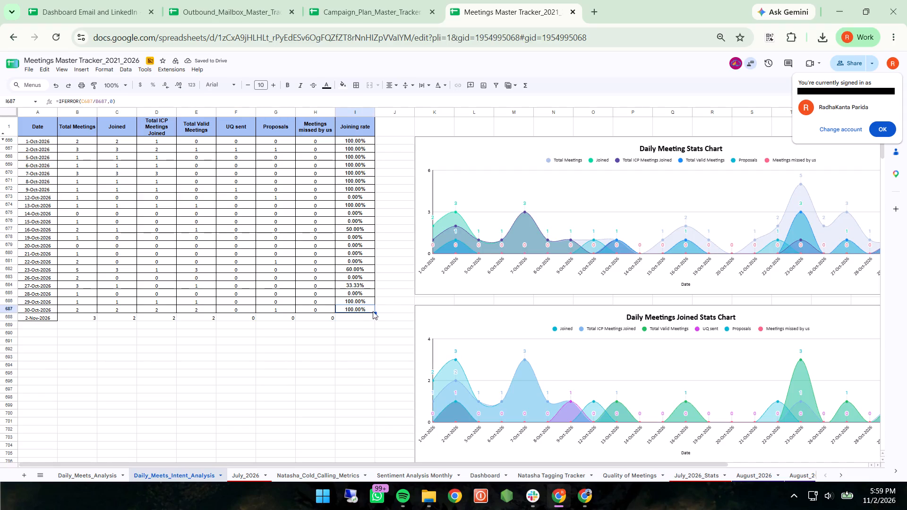
click(374, 312)
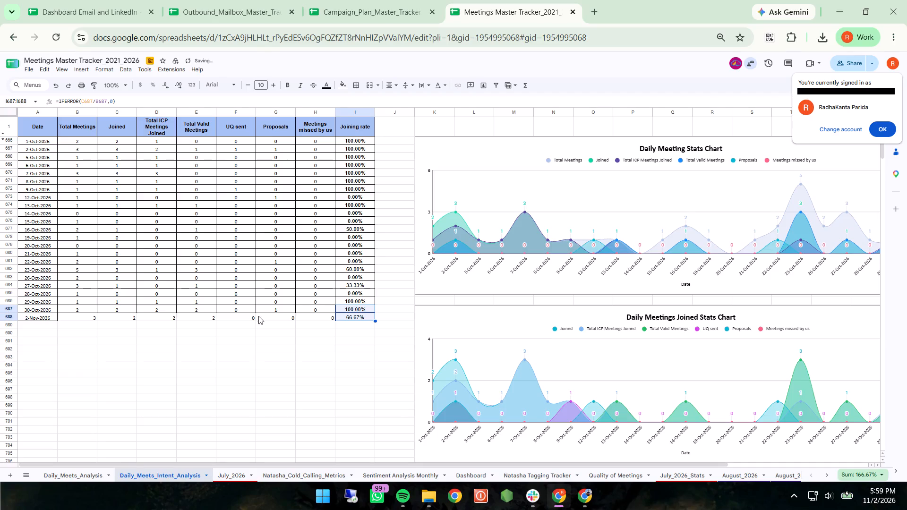
Copy the formatting of the 30-Oct-2026 row onto the whole 2-Nov-2026 row.
click(8, 308)
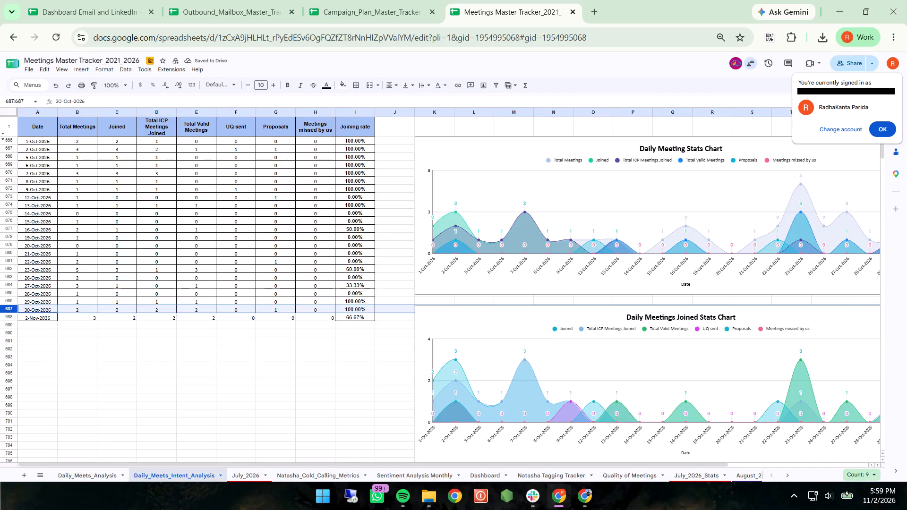
click(93, 83)
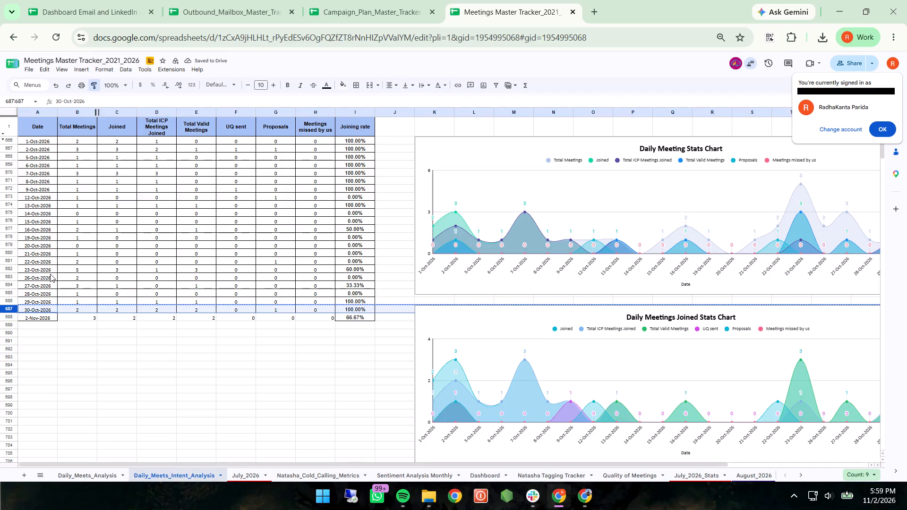
click(13, 315)
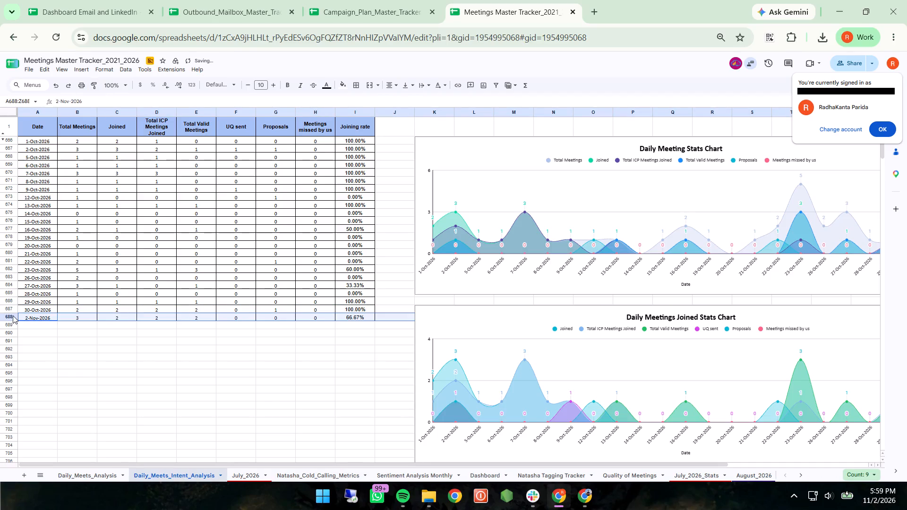
click(235, 387)
Download the Daily Meeting Stats Chart as a PNG image.
scroll(235, 387, left, 4)
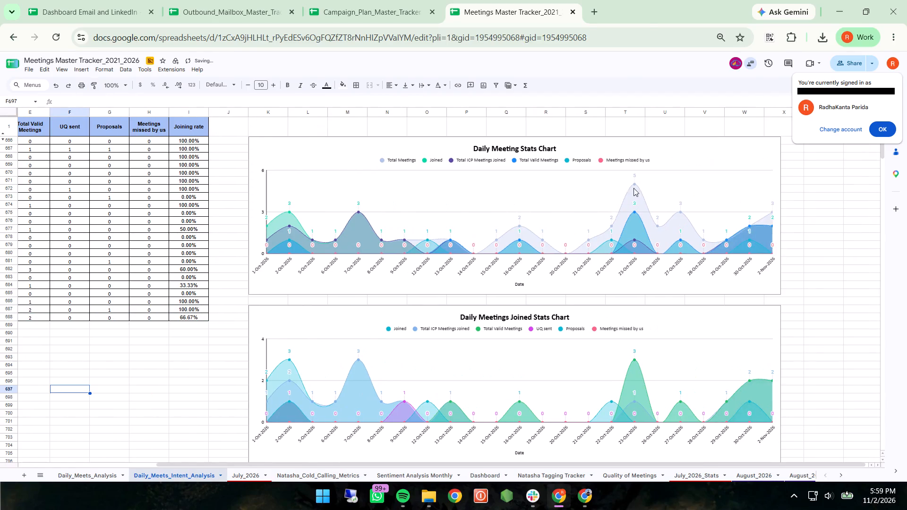
click(732, 171)
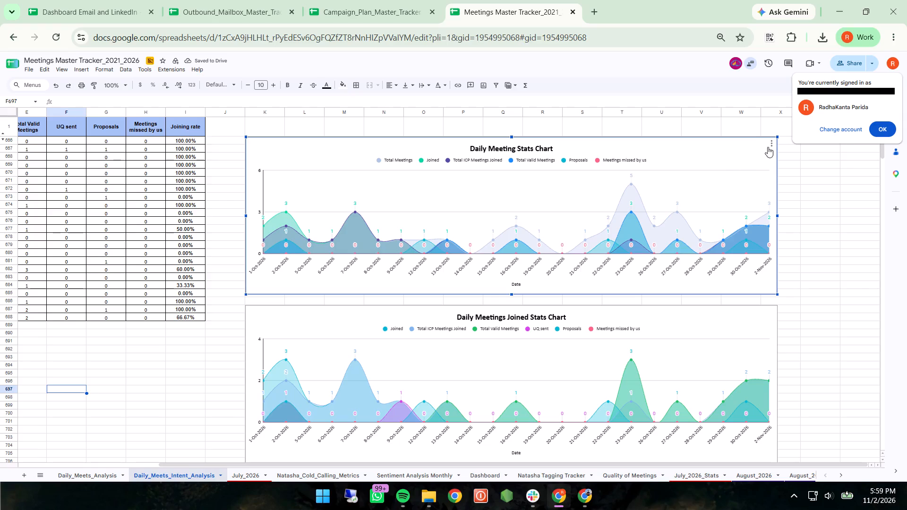
drag(770, 146, 804, 182)
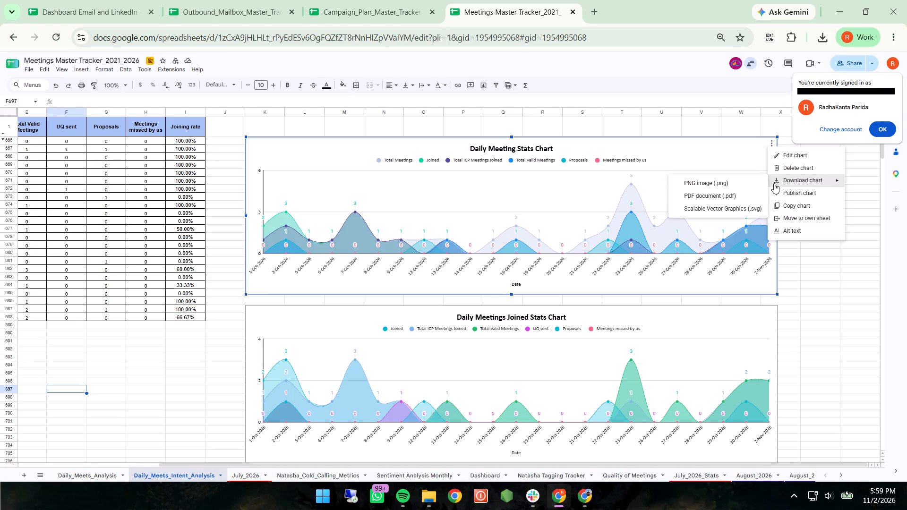
click(751, 182)
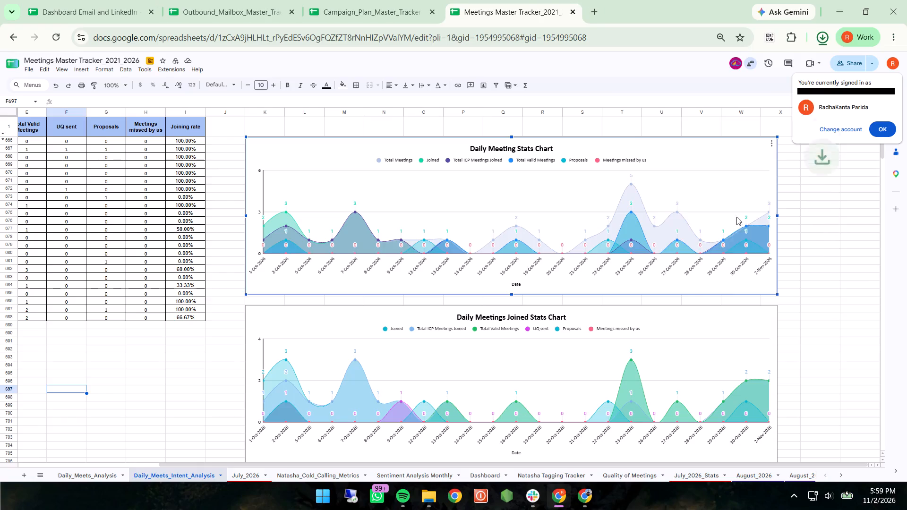
Download the Daily Meetings Joined Stats Chart as a PNG image.
click(734, 332)
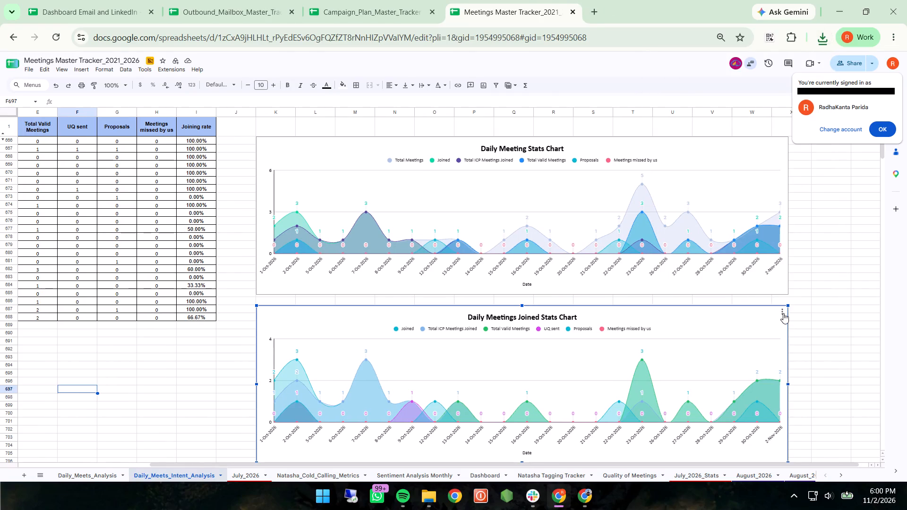
drag(783, 313, 801, 342)
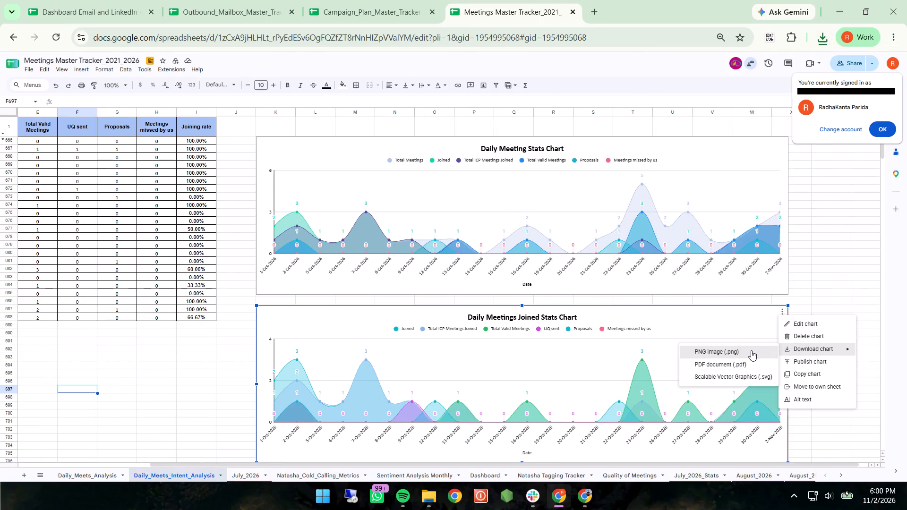
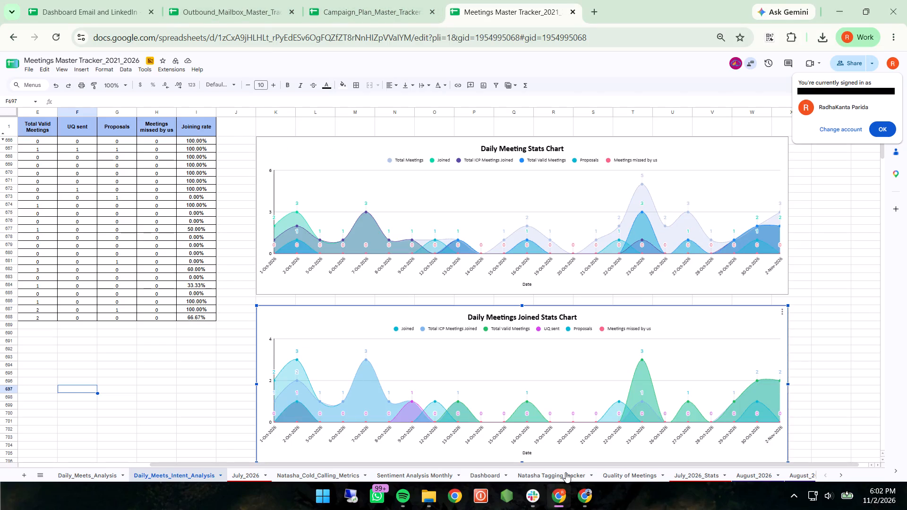
Open the November_2026 sheet of the Meetings Master Tracker, dismiss the signed-in account notice, and review the listed meetings.
scroll(565, 472, left, 7)
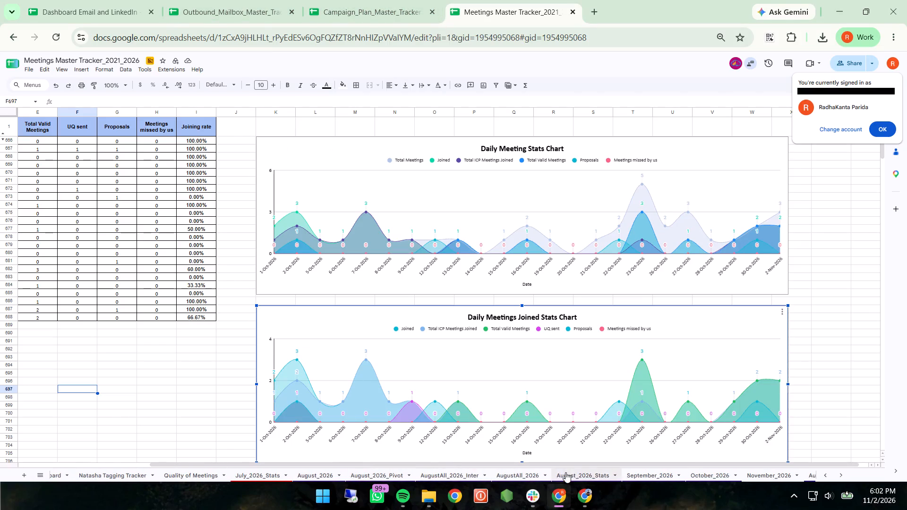
scroll(565, 472, left, 1)
click(685, 470)
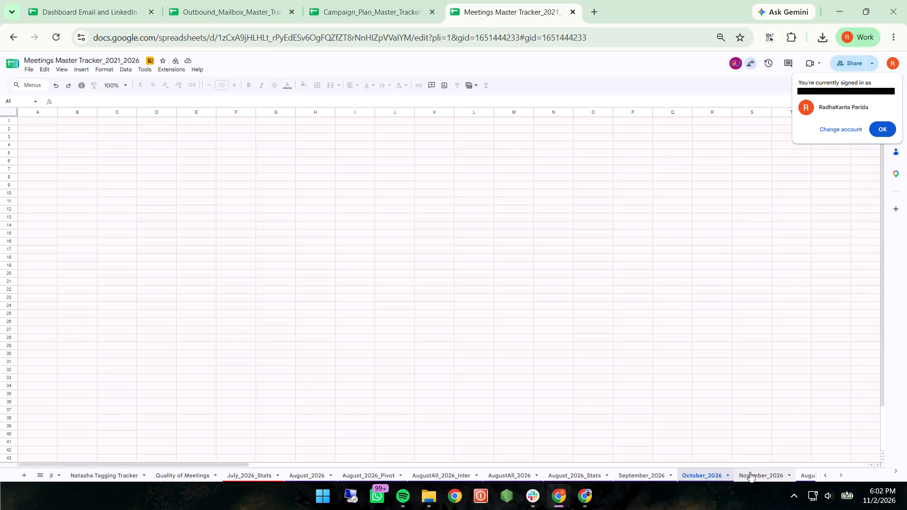
click(753, 474)
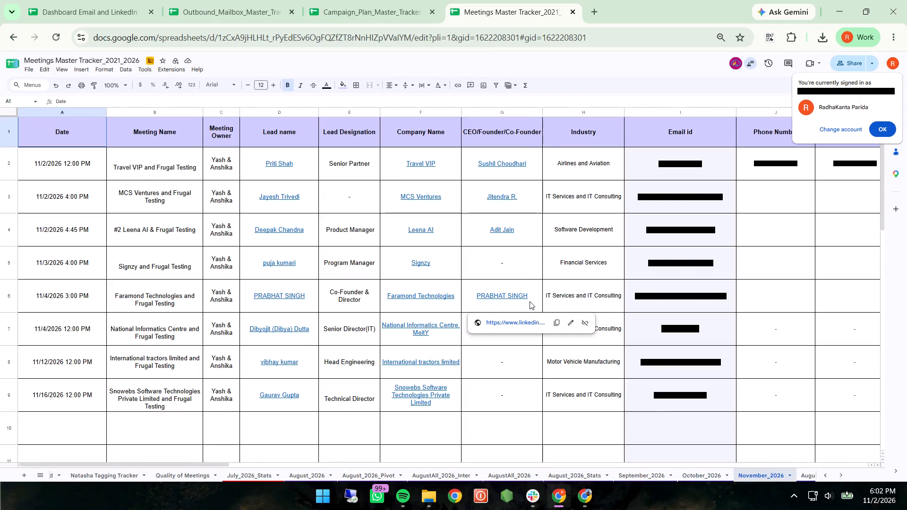
scroll(530, 301, down, 1)
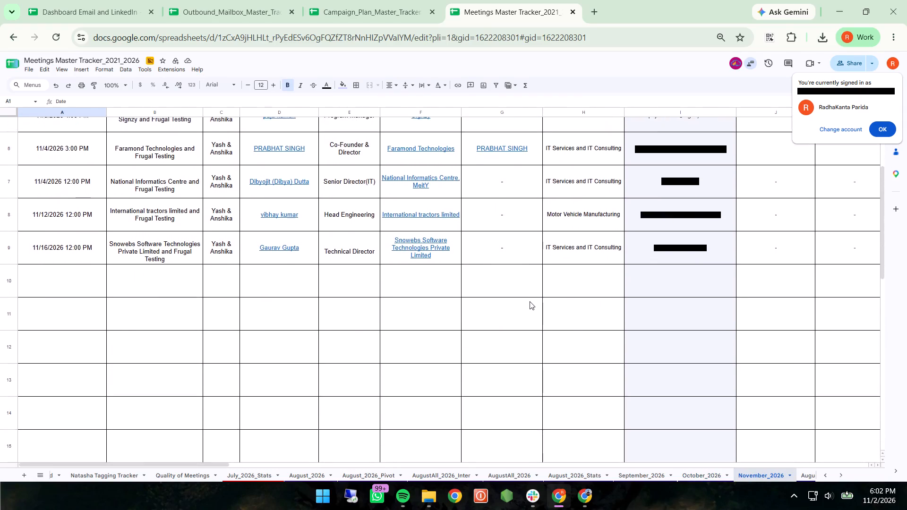
scroll(530, 301, down, 1)
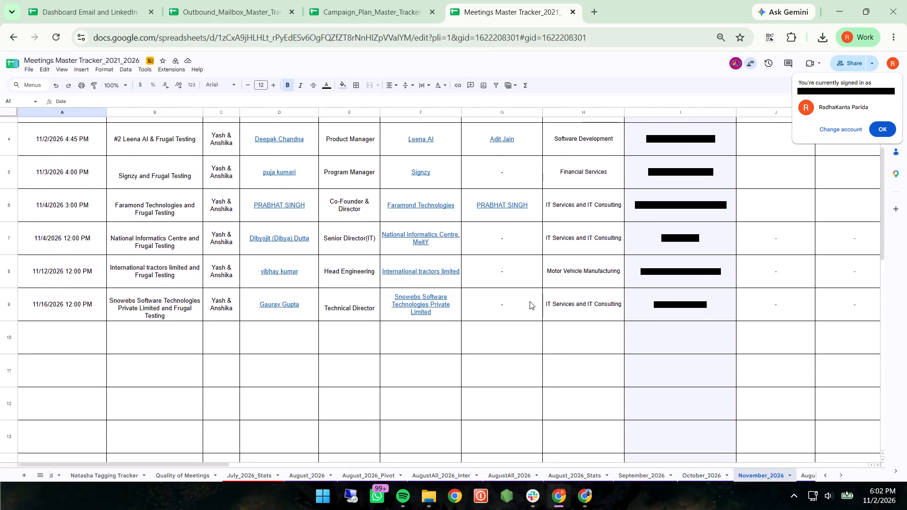
scroll(530, 301, down, 1)
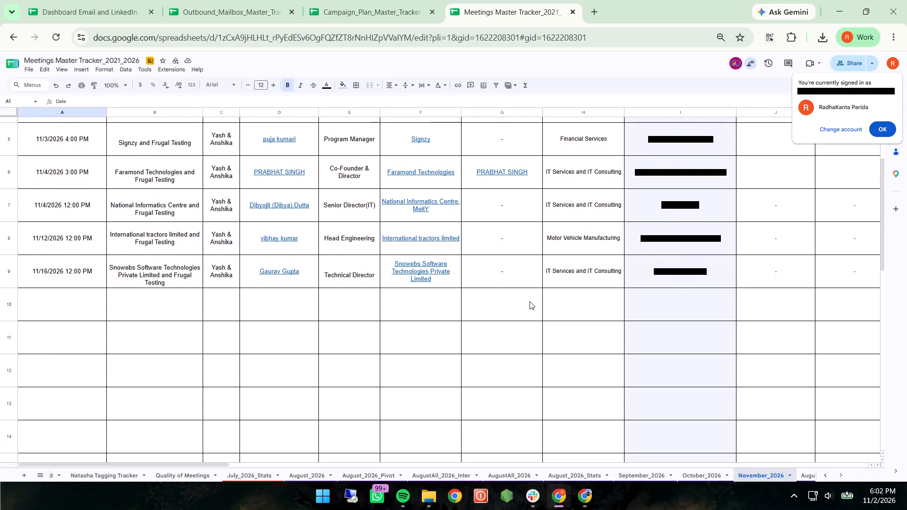
scroll(530, 301, down, 1)
click(879, 129)
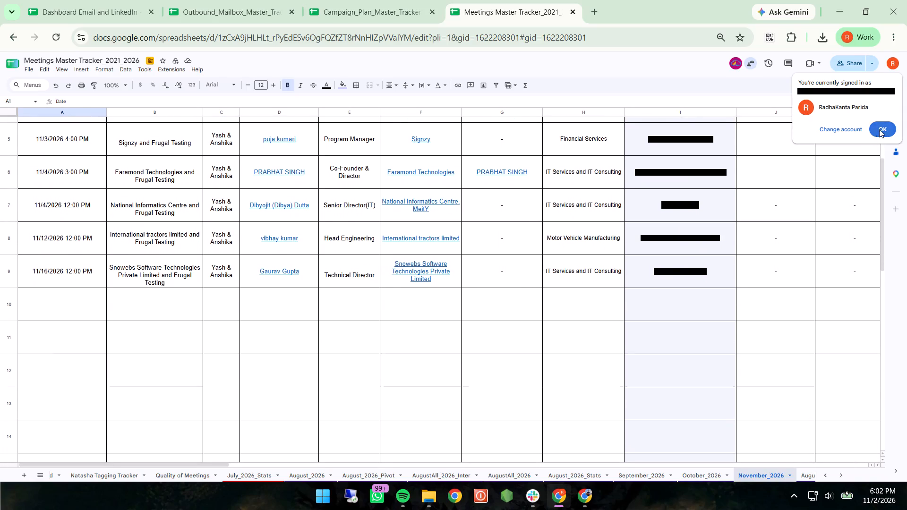
scroll(758, 277, down, 1)
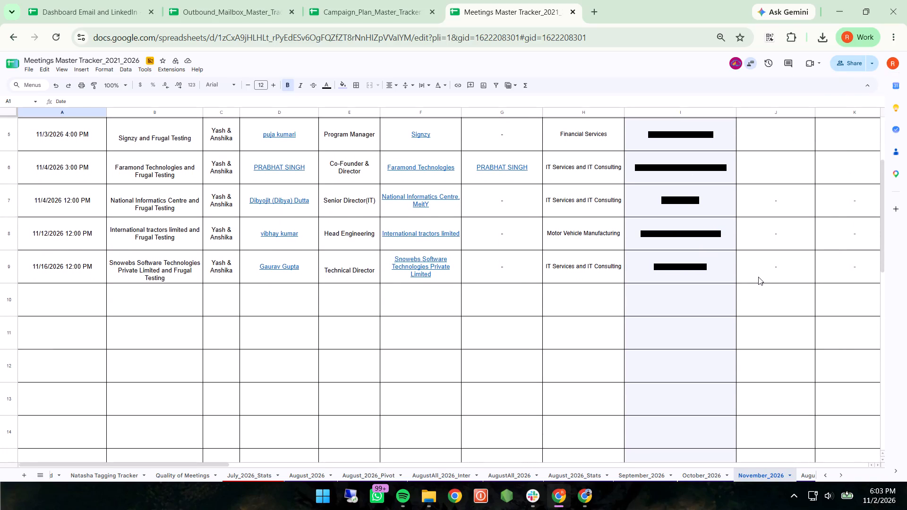
Freeze the November_2026 sheet up to row 1 so the column headers stay in place.
key(ctrl+minus)
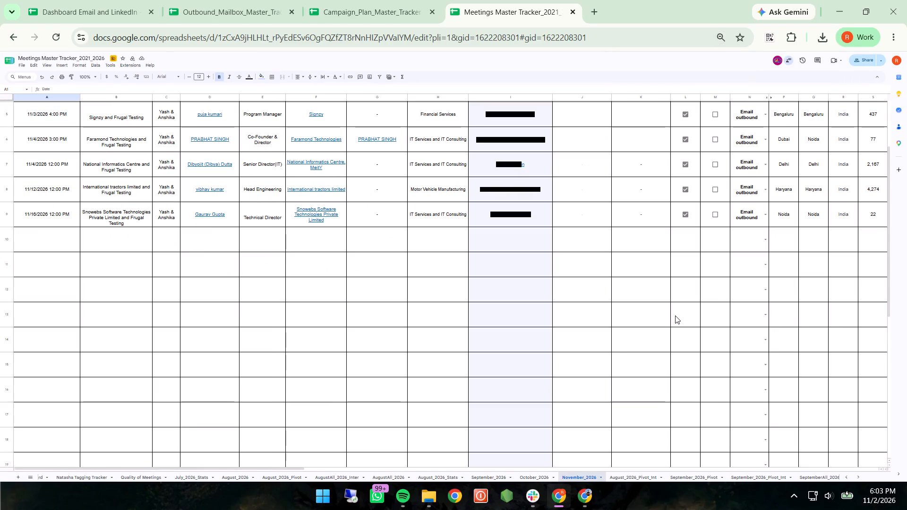
scroll(675, 316, up, 5)
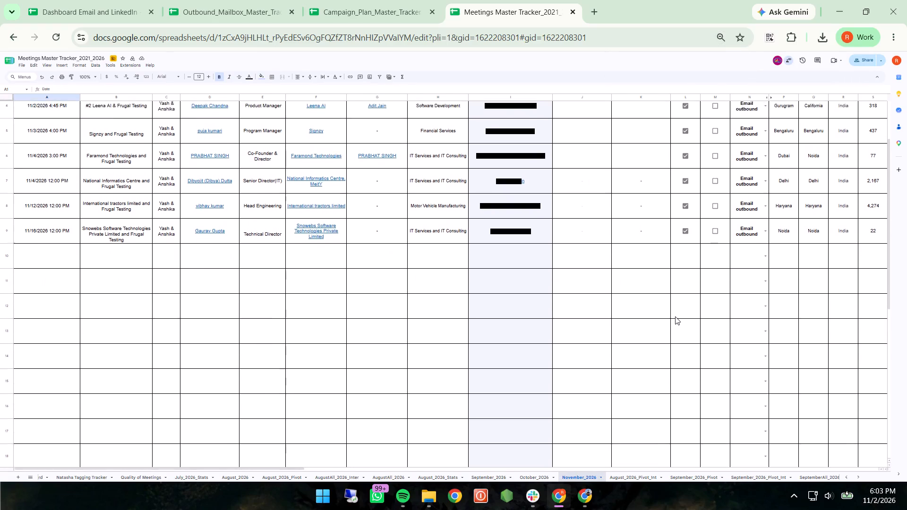
scroll(675, 316, up, 3)
click(0, 119)
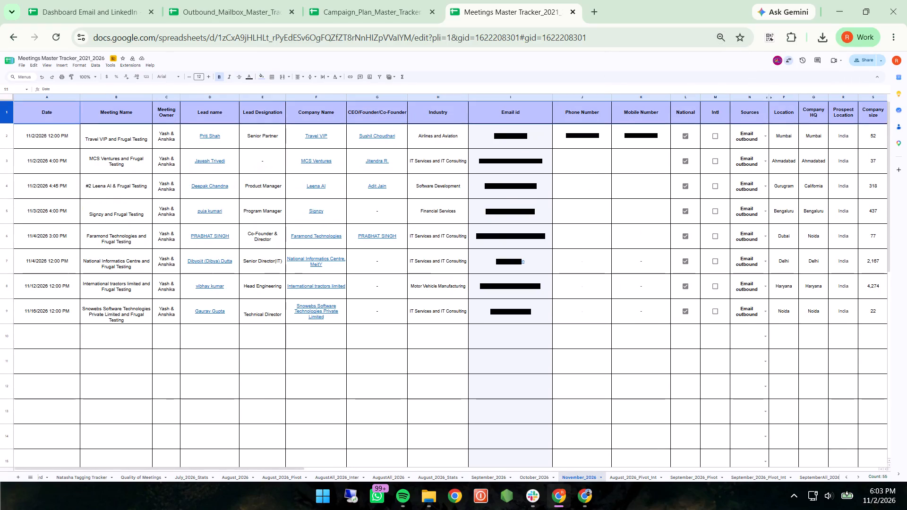
right_click(0, 119)
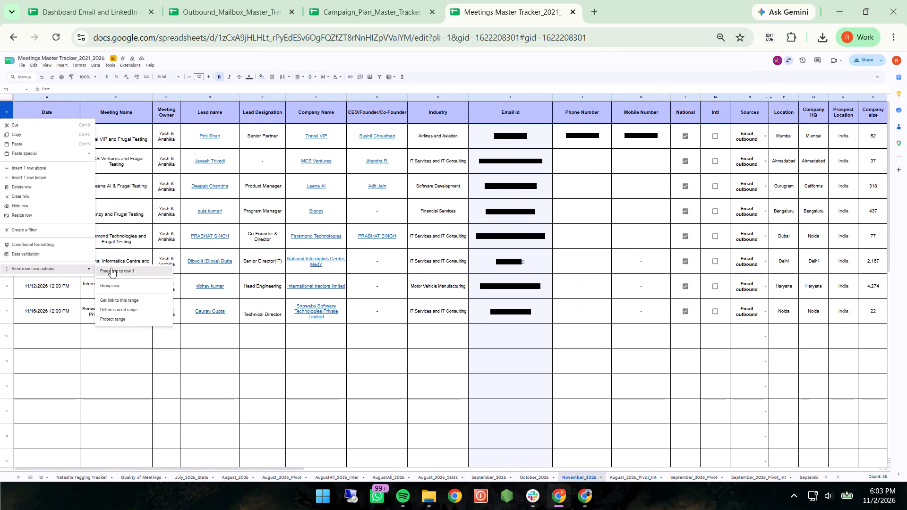
click(116, 270)
click(319, 349)
Hide the Mobile Number column in the November_2026 sheet.
scroll(319, 349, down, 1)
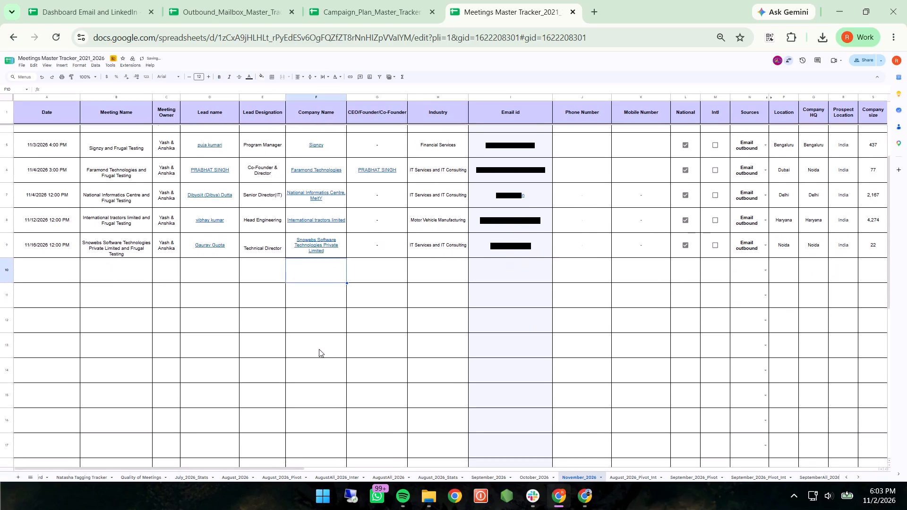
scroll(319, 349, down, 1)
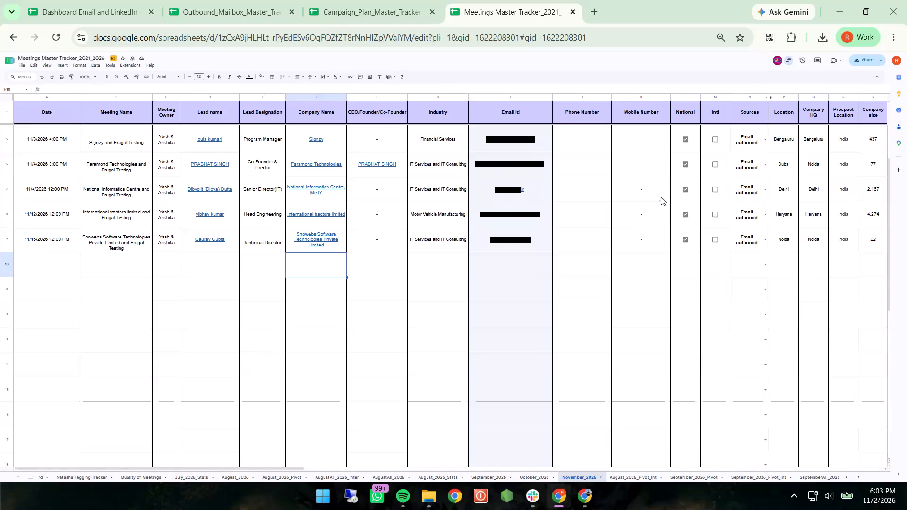
click(636, 96)
right_click(636, 96)
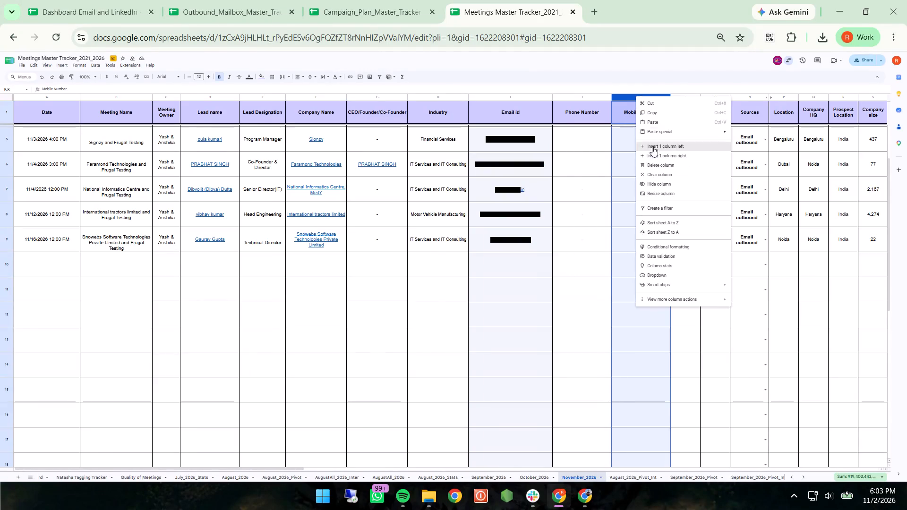
click(653, 182)
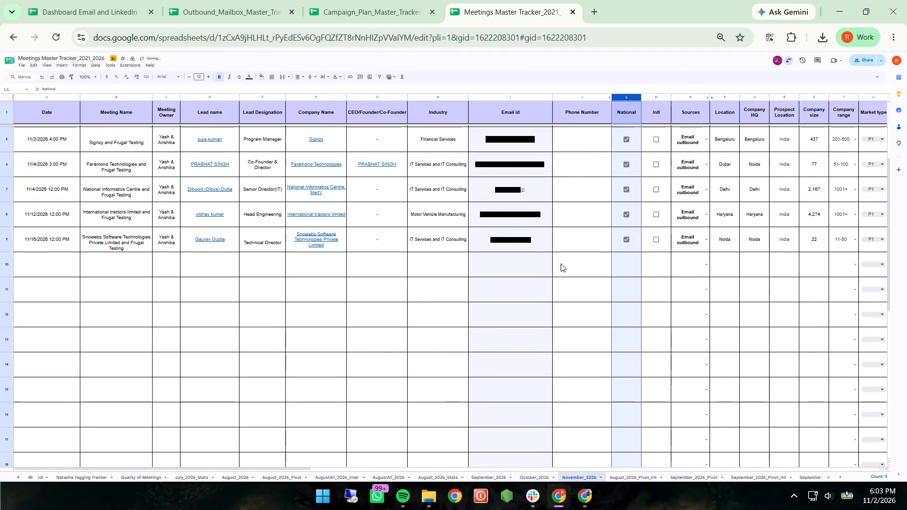
click(397, 295)
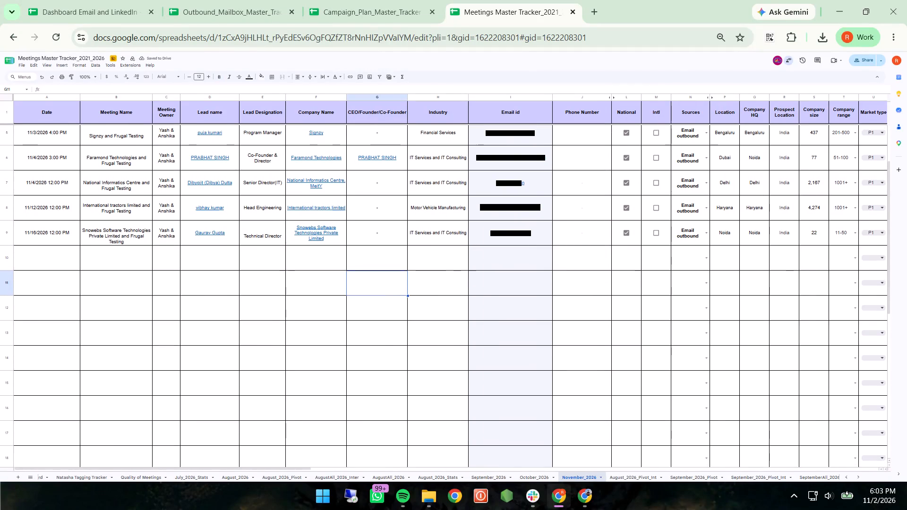
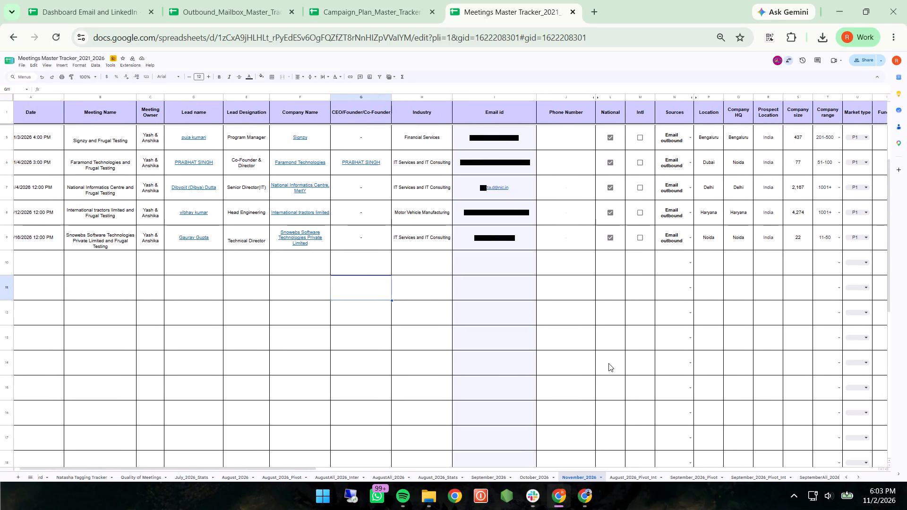
Review the November_2026 sheet's meeting rows and columns, from the date and lead details across to the meeting status and company link fields.
scroll(608, 363, left, 2)
scroll(608, 363, right, 1)
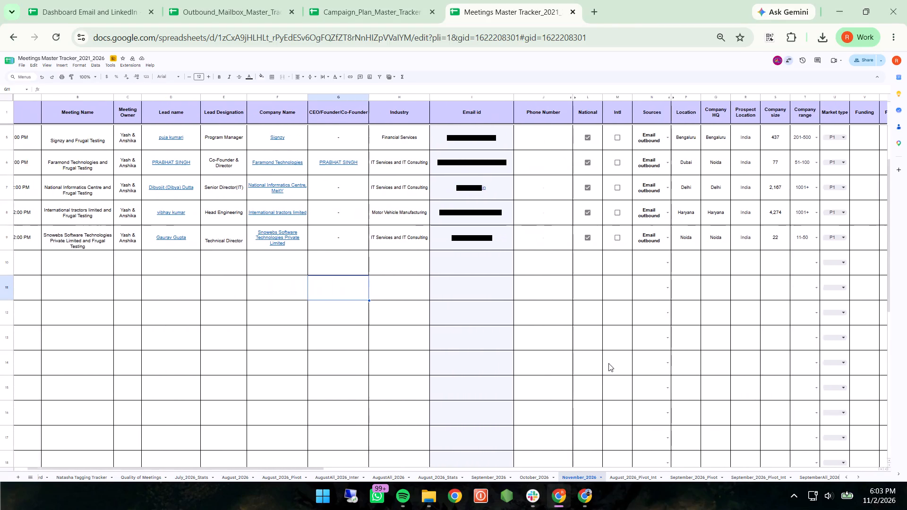
scroll(608, 363, right, 1)
scroll(608, 363, left, 5)
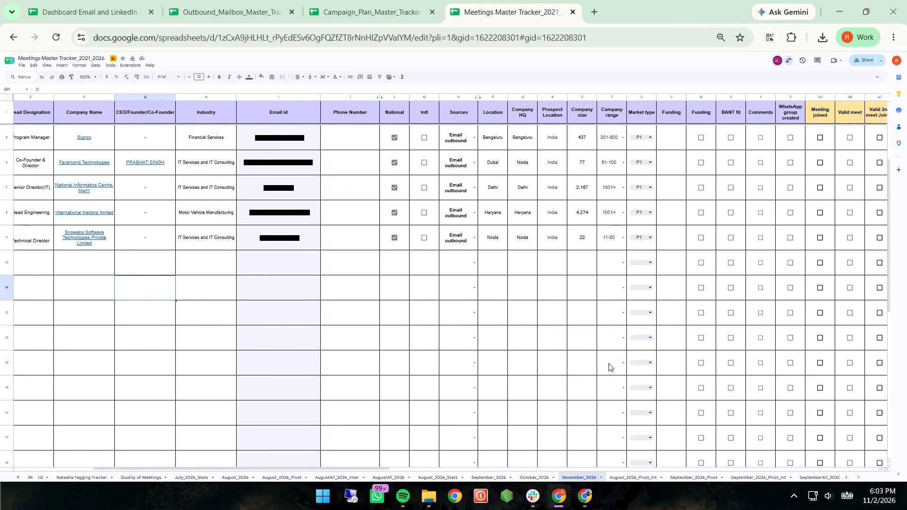
scroll(608, 363, right, 3)
key(ctrl+minus)
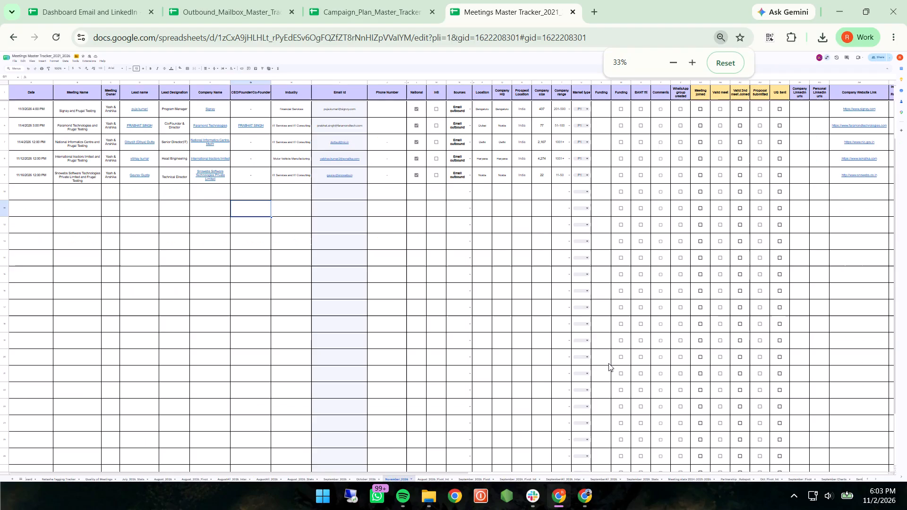
scroll(608, 363, up, 2)
scroll(608, 363, right, 1)
key(ctrl+equal)
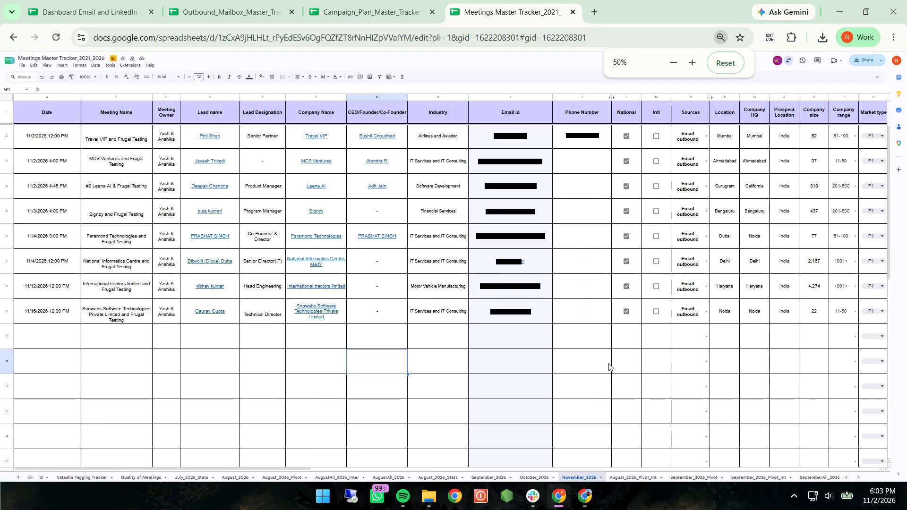
scroll(608, 363, right, 1)
scroll(608, 363, down, 1)
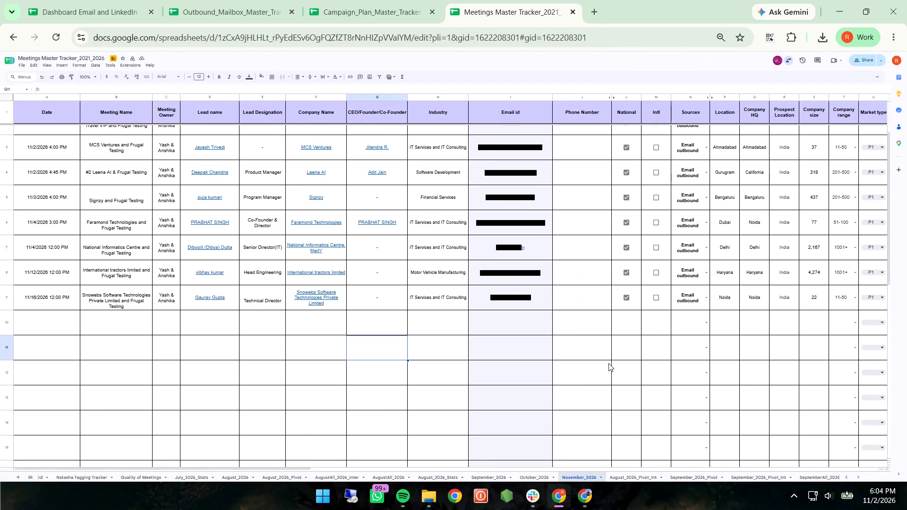
scroll(608, 363, down, 1)
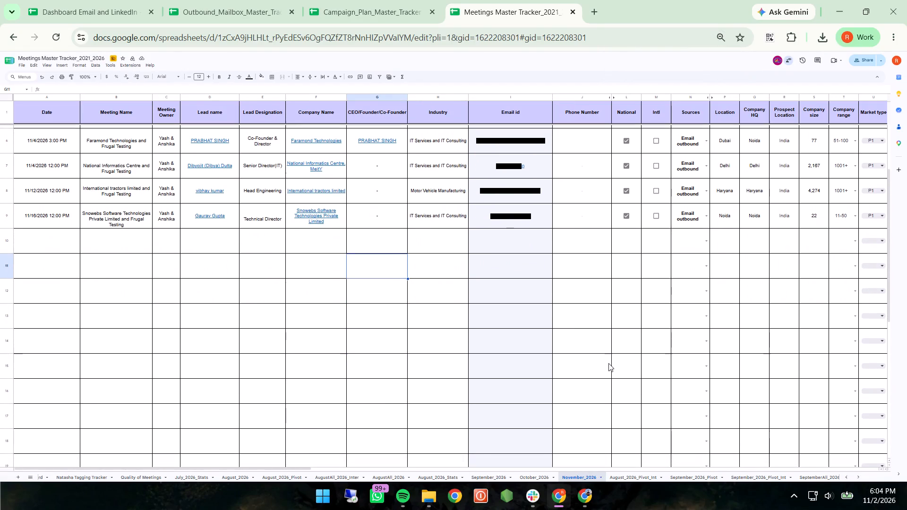
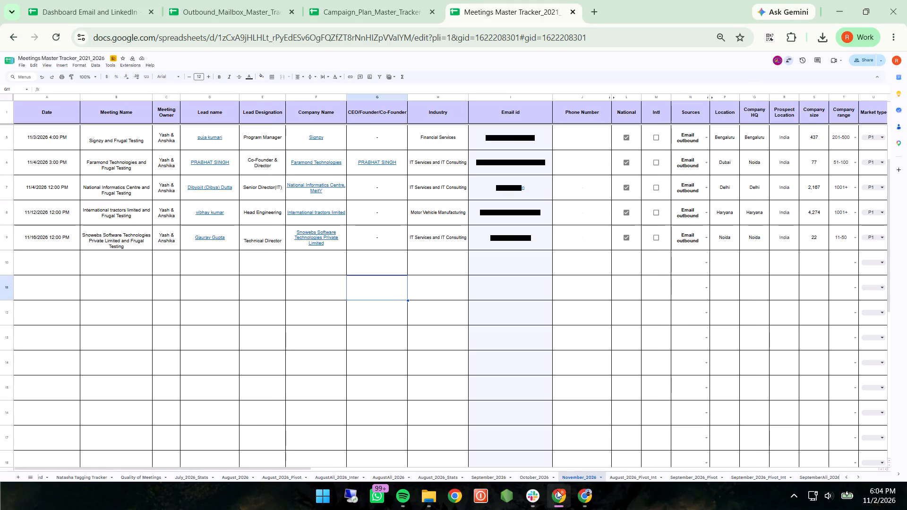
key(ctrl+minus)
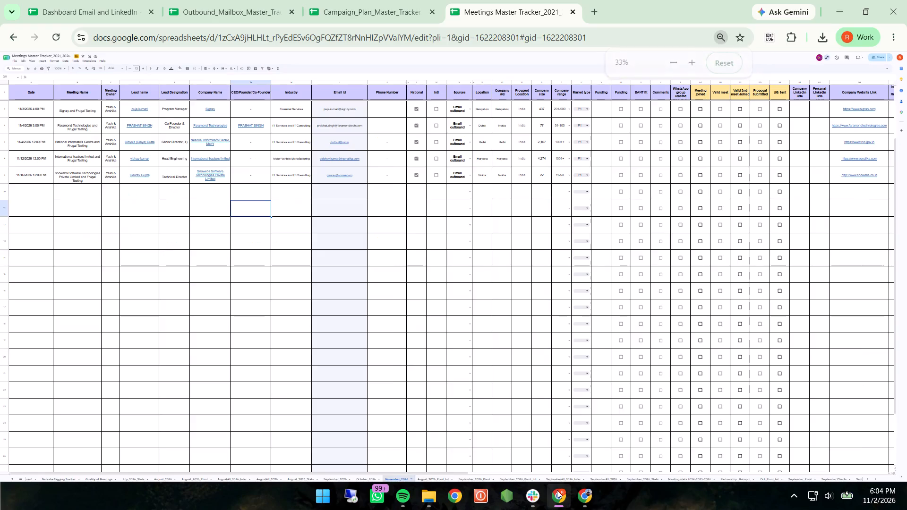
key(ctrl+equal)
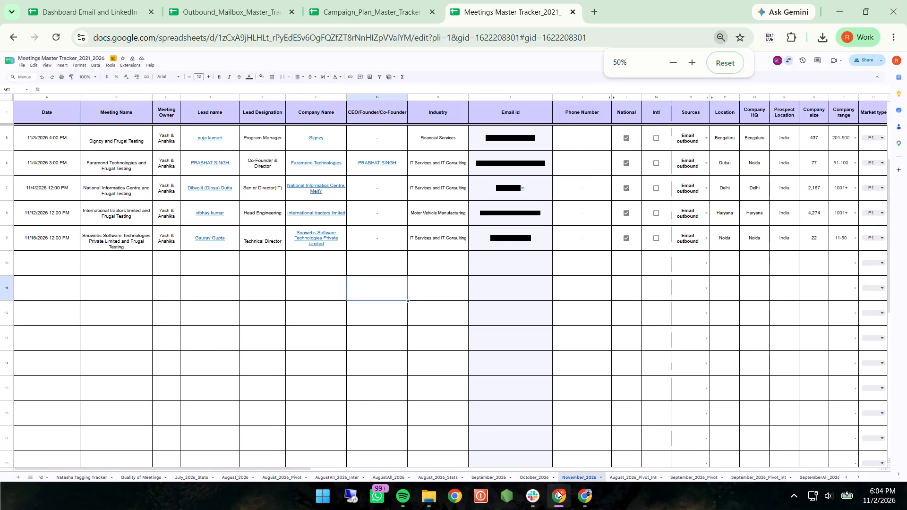
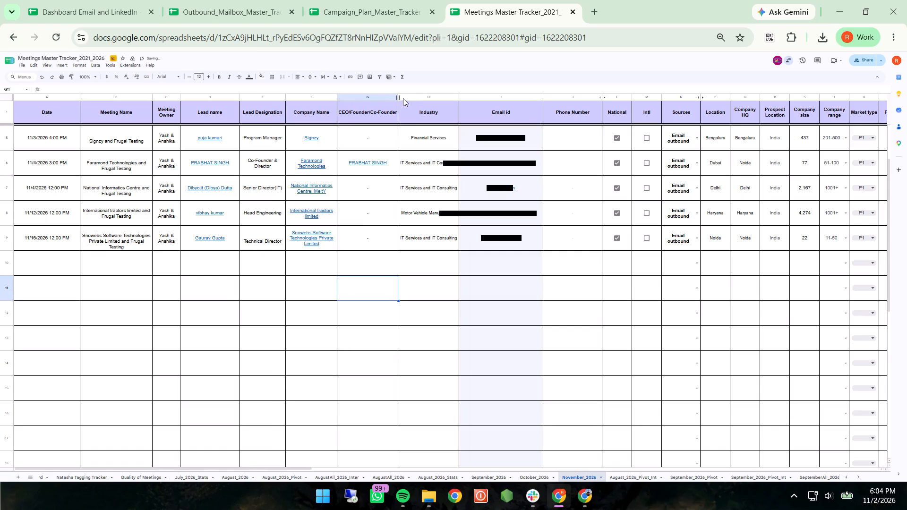
Narrow the CEO/Founder/Co-Founder, Email id, Meeting Name and Date columns in the November_2026 sheet.
drag(398, 97, 377, 96)
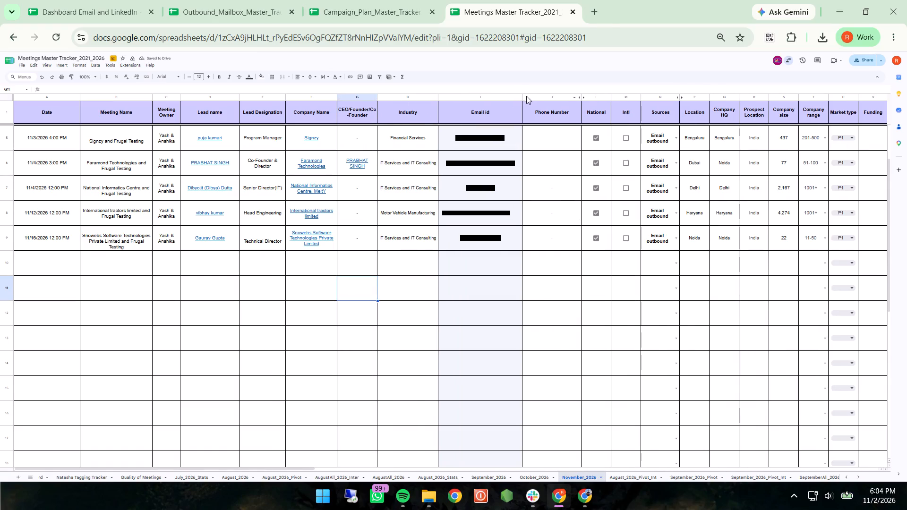
drag(523, 97, 506, 97)
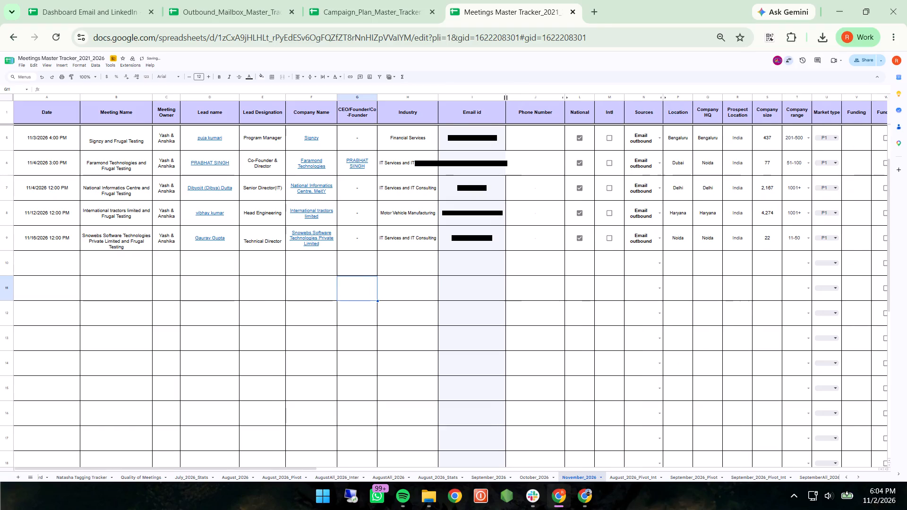
click(506, 97)
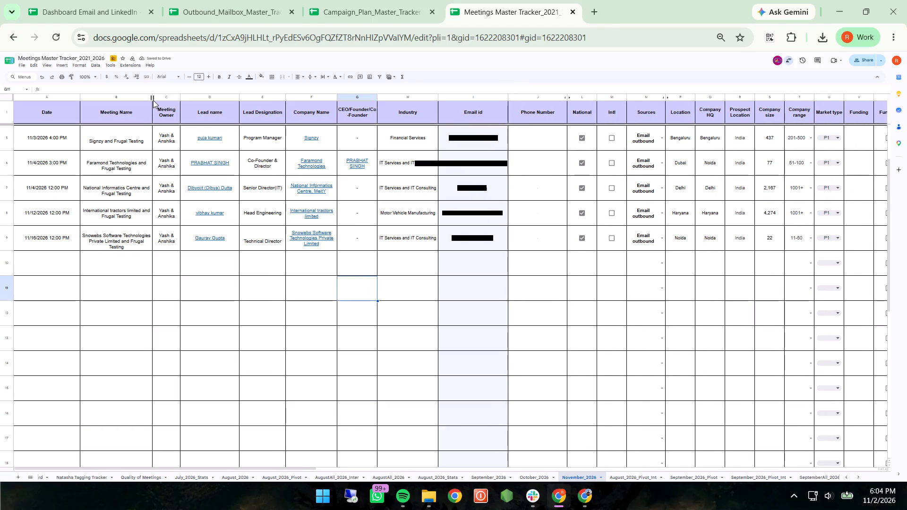
drag(152, 97, 139, 97)
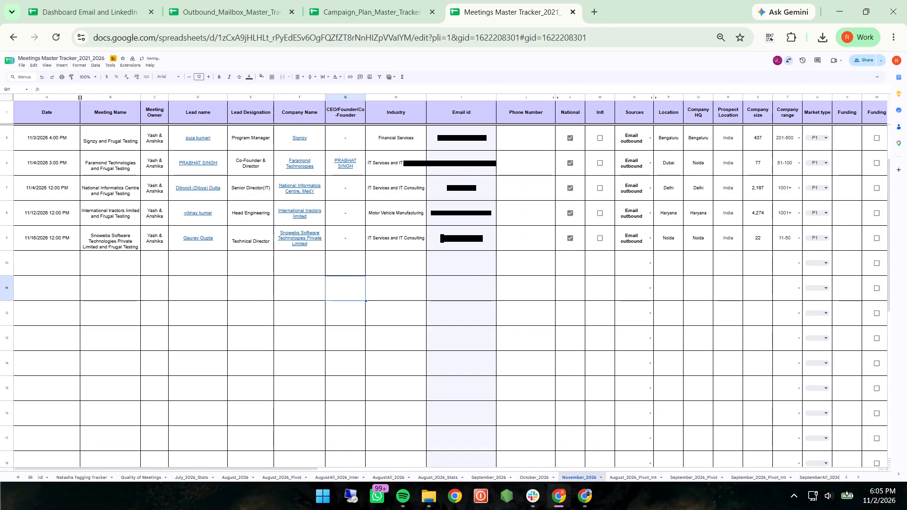
drag(80, 96, 65, 94)
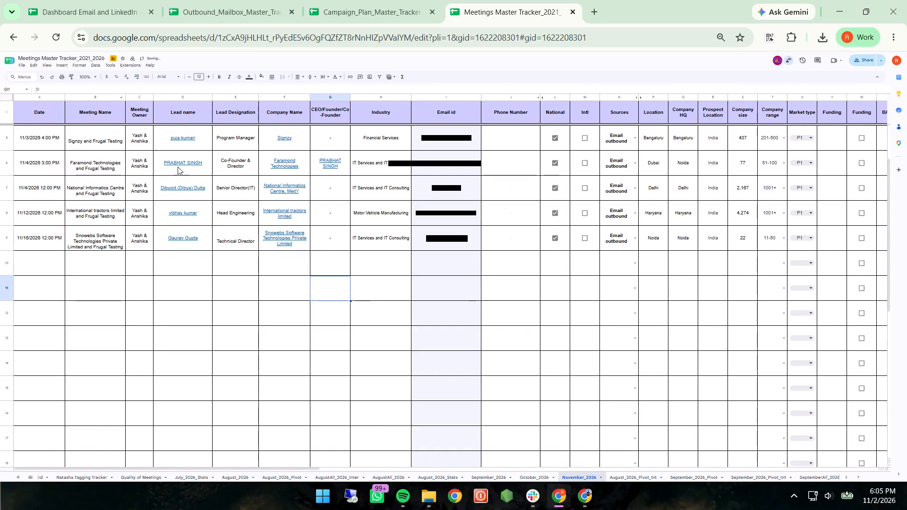
Hide the Comments column in the November_2026 sheet.
scroll(285, 301, left, 1)
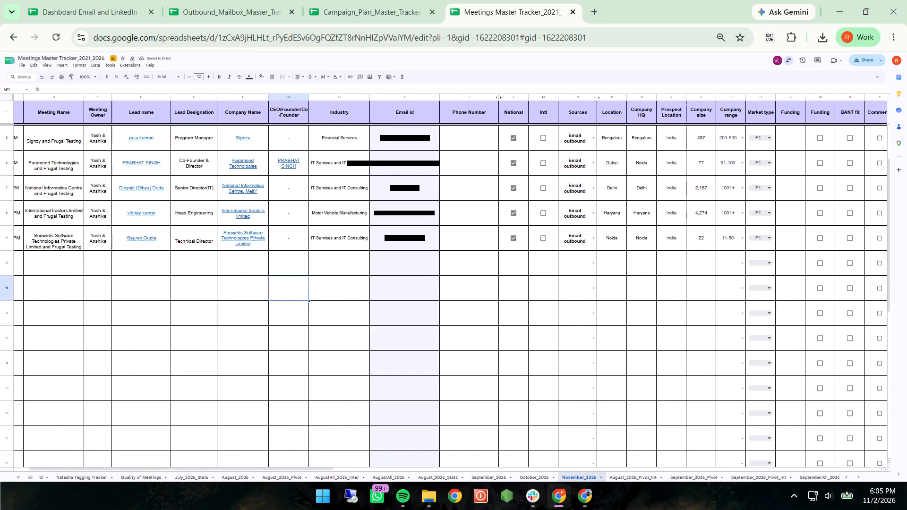
scroll(285, 301, left, 1)
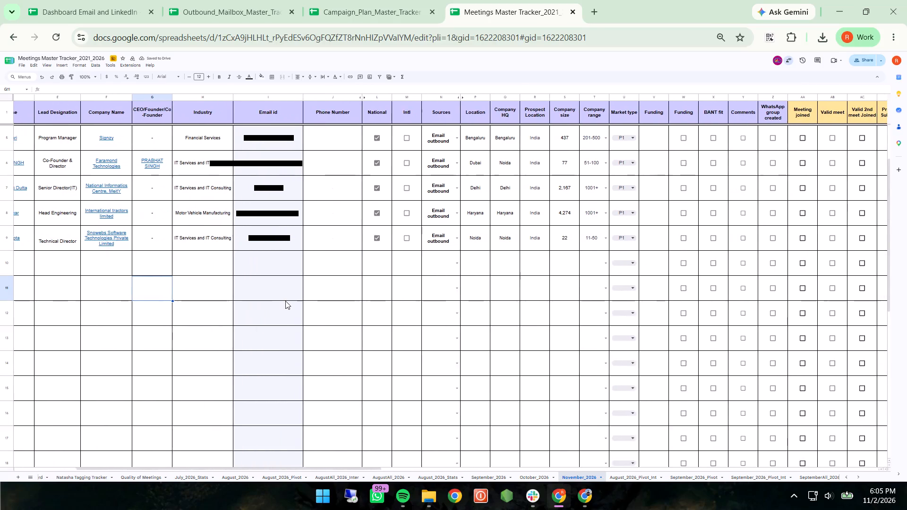
scroll(285, 301, left, 2)
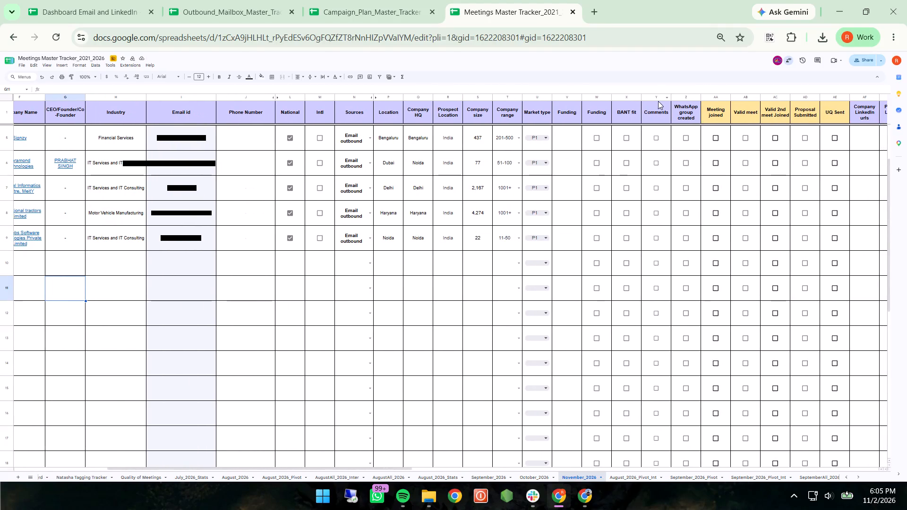
click(655, 97)
right_click(655, 97)
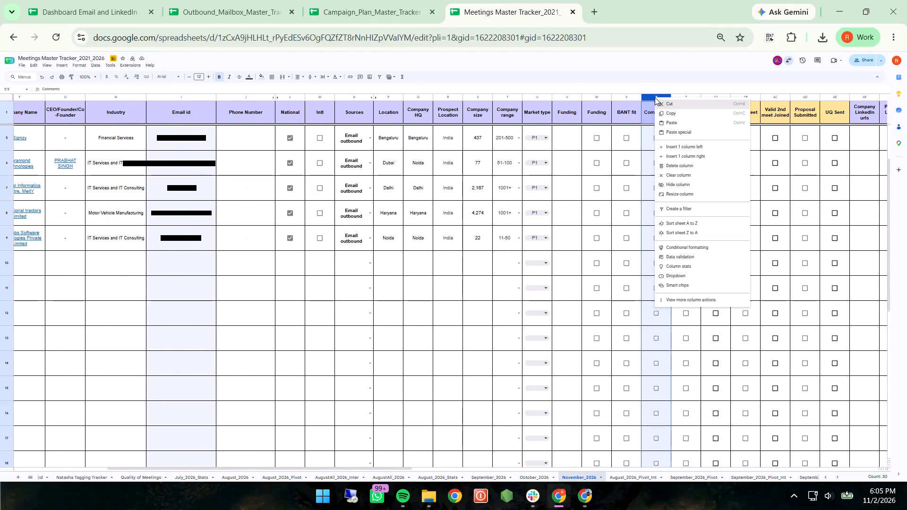
click(675, 182)
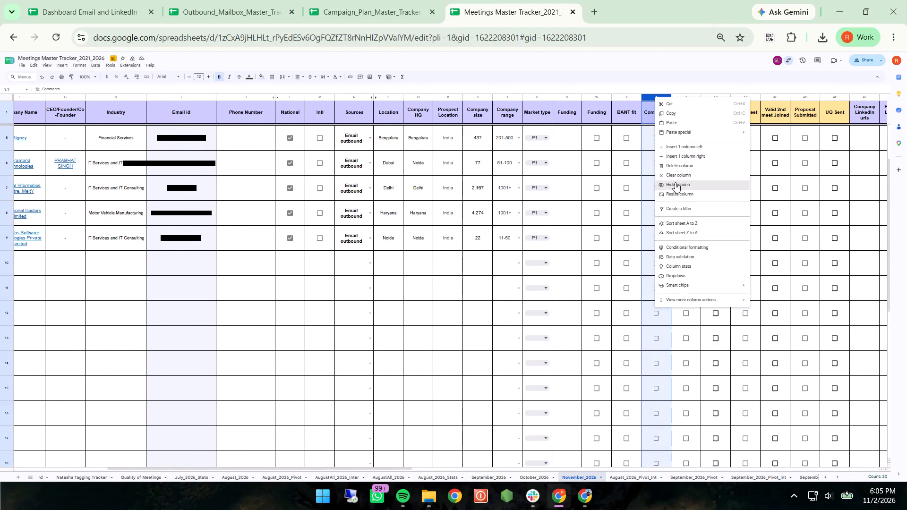
Narrow the Lead name and Phone Number columns in the November_2026 sheet.
scroll(475, 243, right, 5)
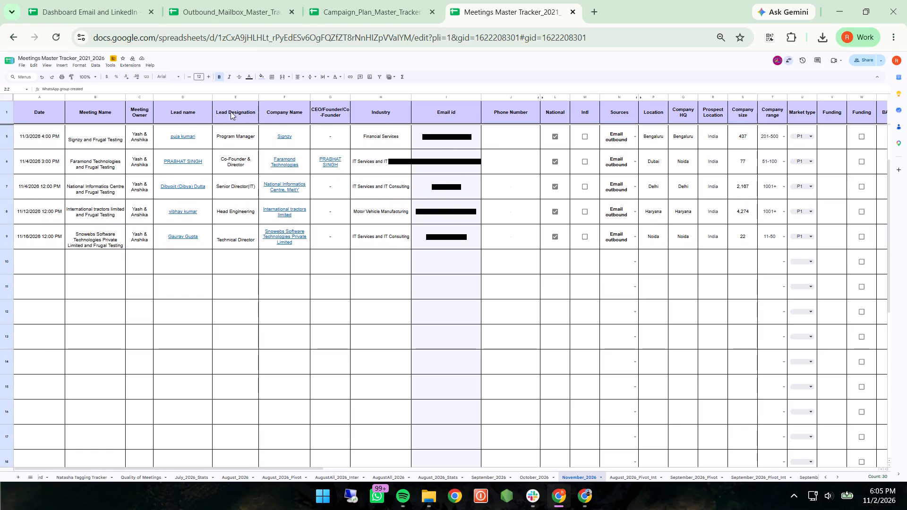
drag(212, 99, 204, 99)
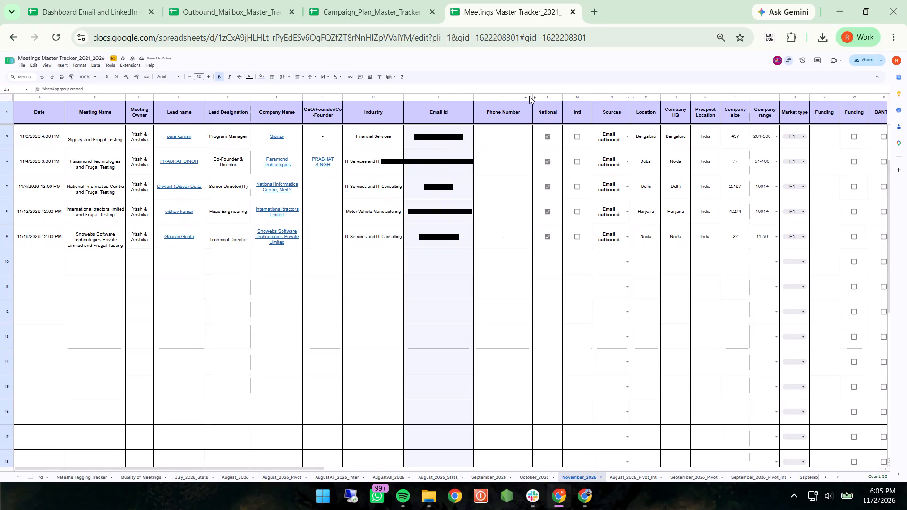
drag(532, 96, 517, 98)
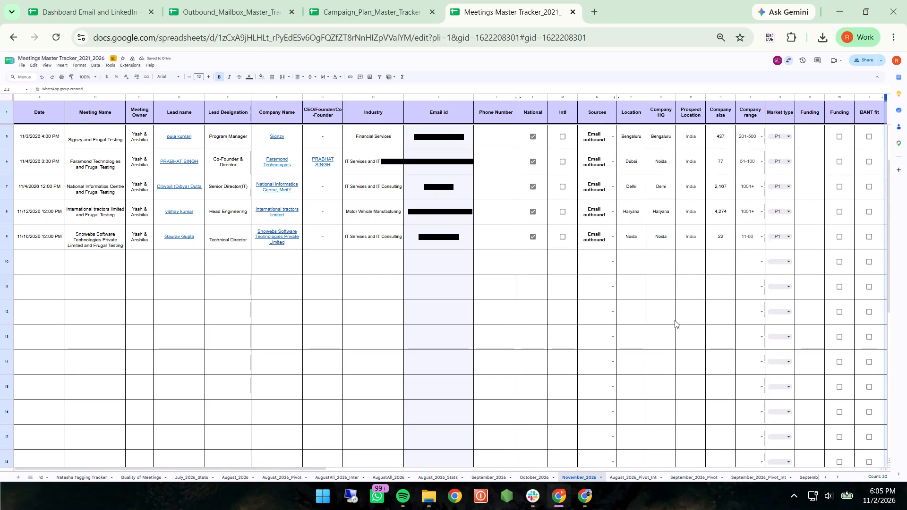
Capture a screenshot of the header row and the 11/3/2026 Signzy and Frugal Testing meeting row, from Date through BANT fit.
key(shift+super+s)
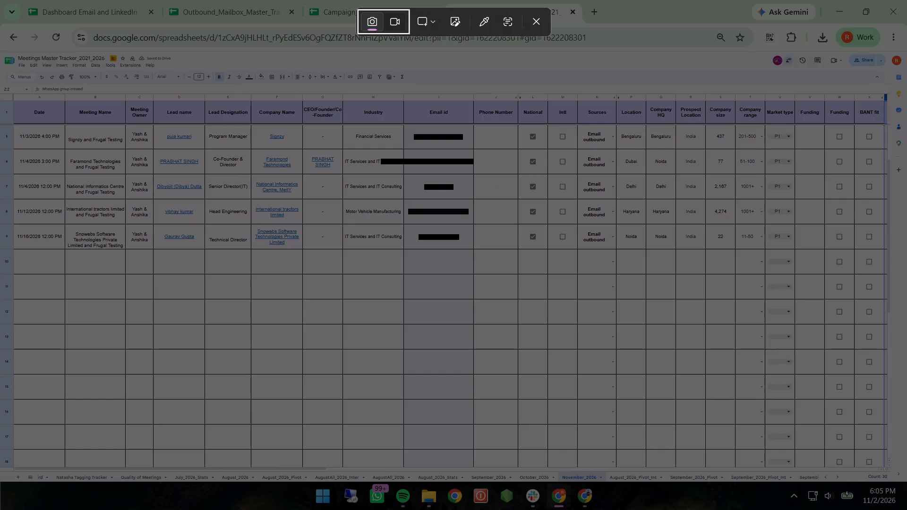
drag(12, 100, 719, 176)
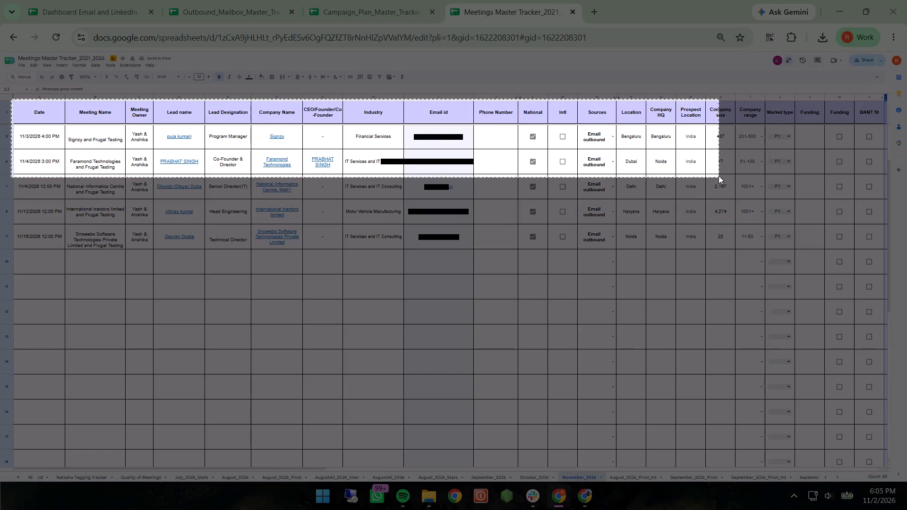
drag(719, 176, 906, 147)
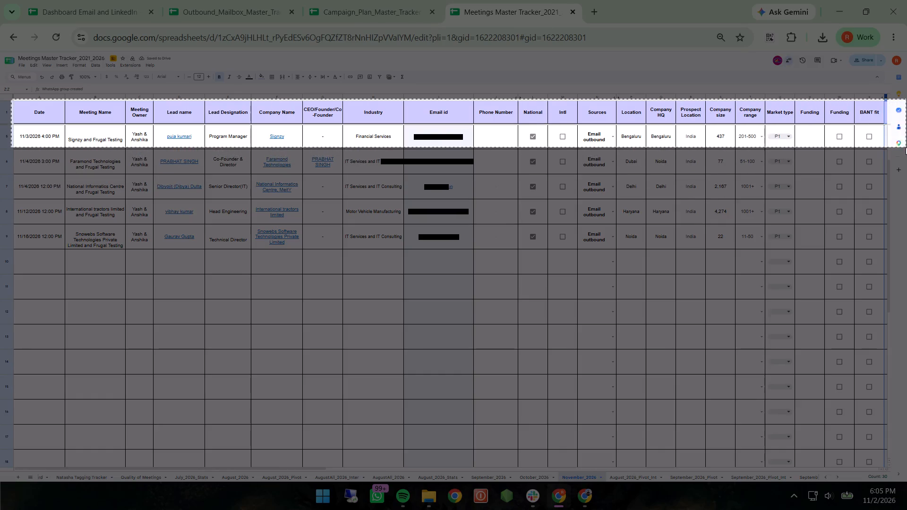
drag(906, 147, 885, 150)
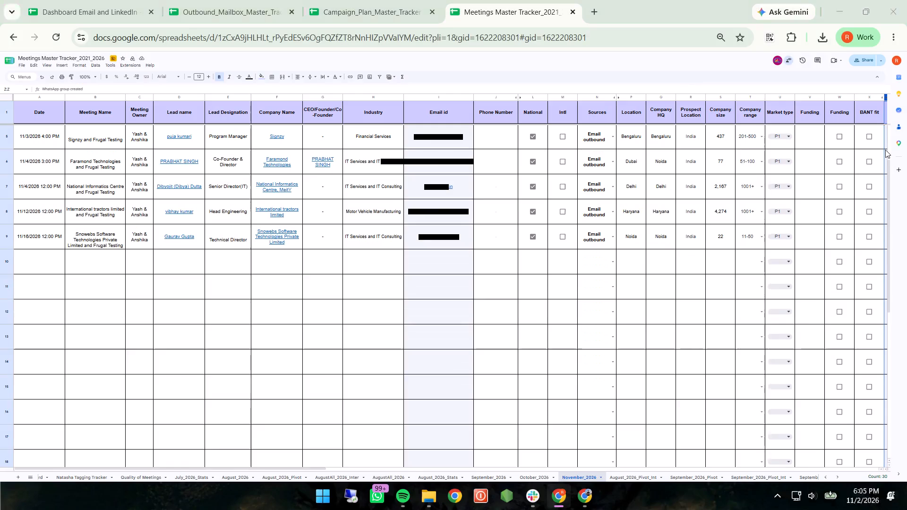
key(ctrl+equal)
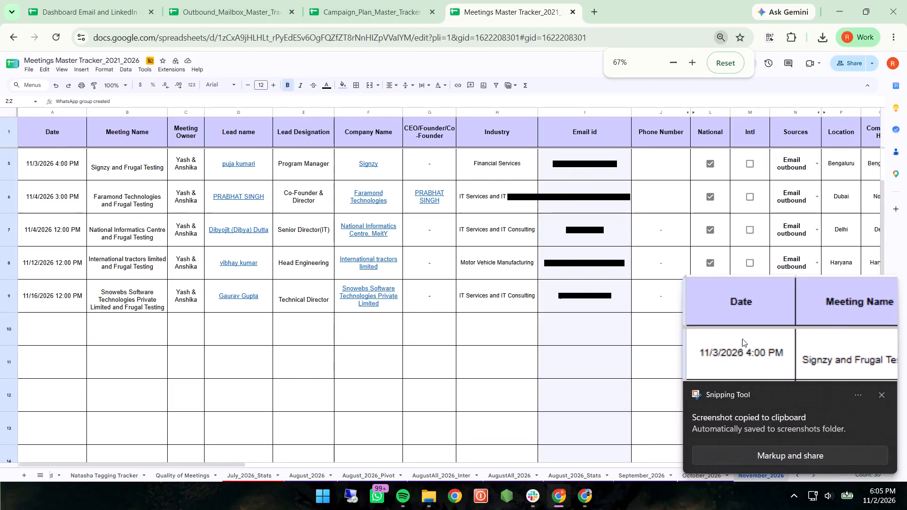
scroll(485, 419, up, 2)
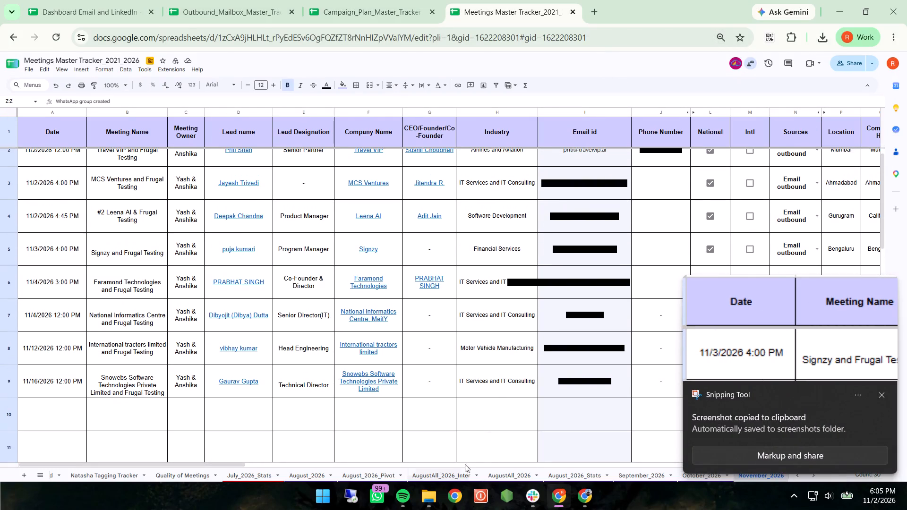
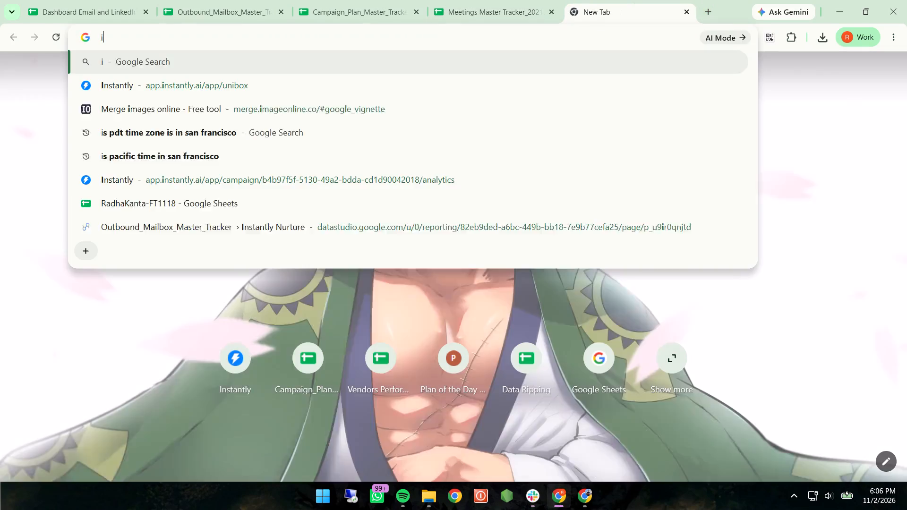
Open the Instantly Unibox and search its campaigns for "Nur".
text(st)
click(270, 59)
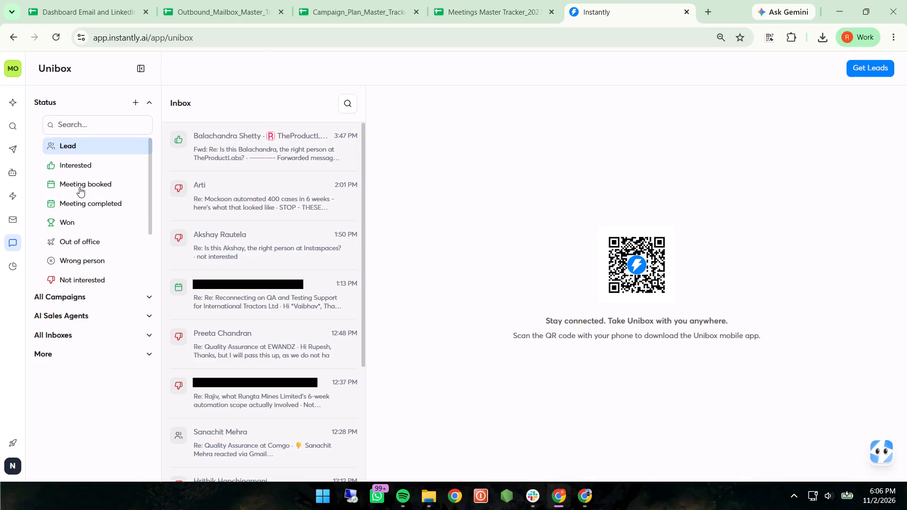
click(92, 292)
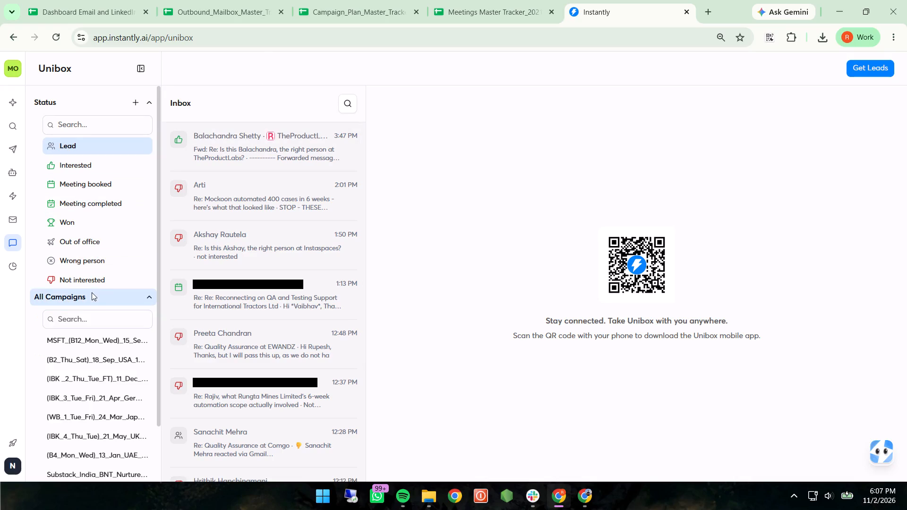
click(89, 312)
text(Nur)
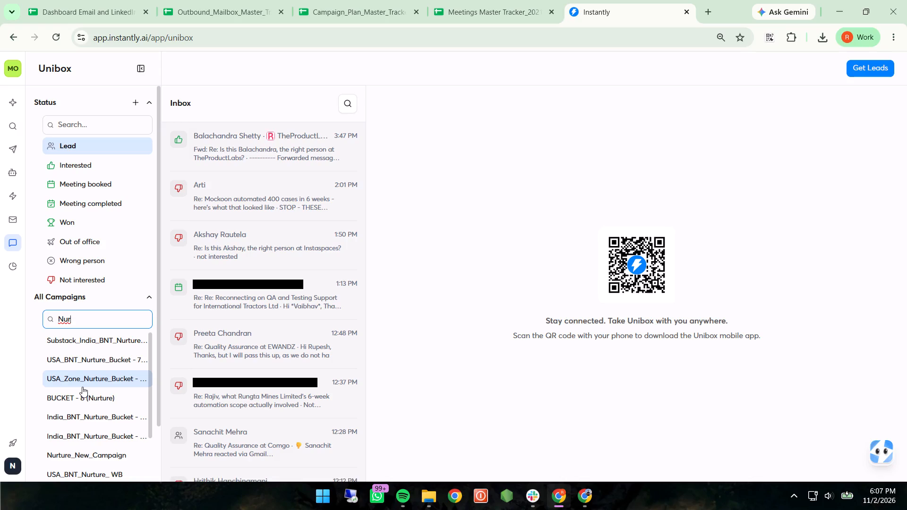
Check the inboxes of the nurture campaigns one by one for recent replies, from Substack_India_BNT_Nurture through USA_BNT_Nurture_ WB.
click(78, 348)
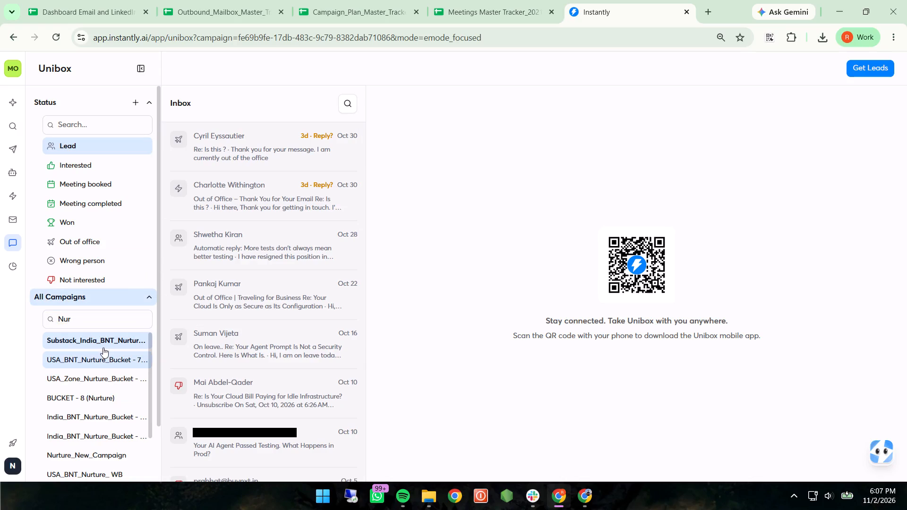
click(103, 362)
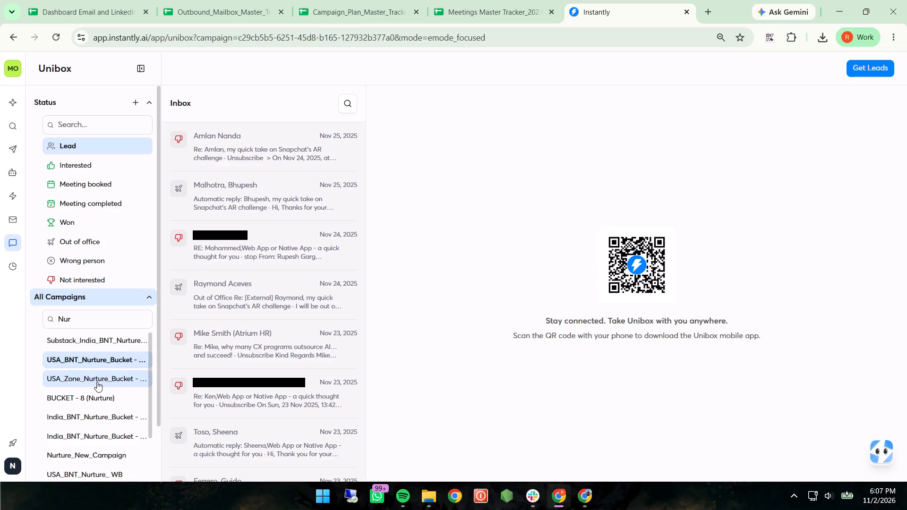
click(97, 382)
scroll(97, 382, down, 1)
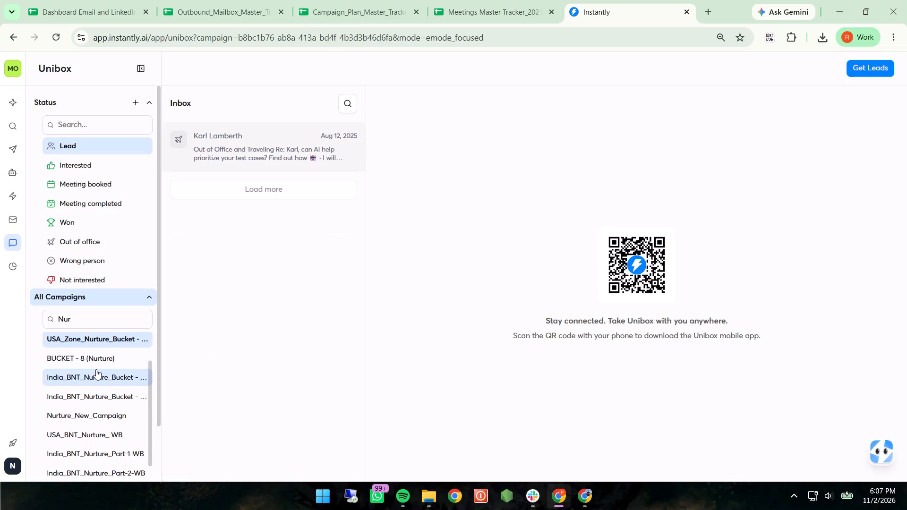
click(95, 363)
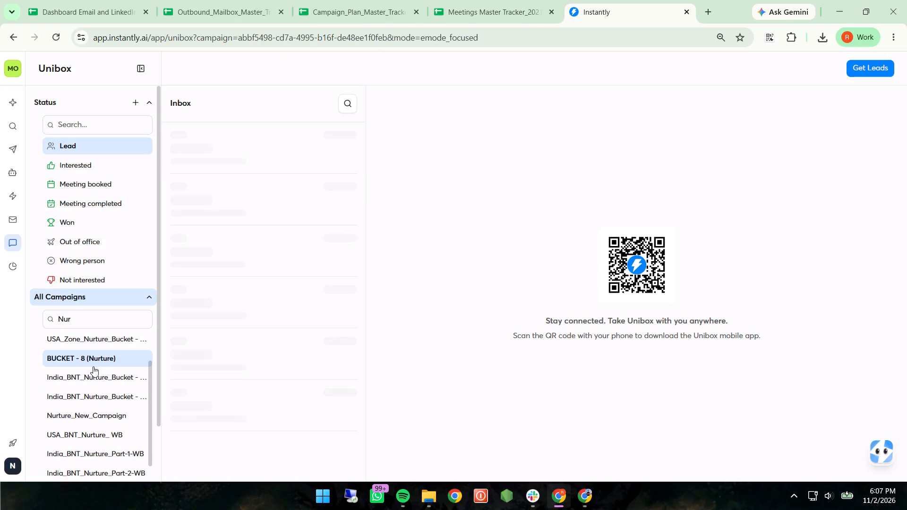
click(91, 380)
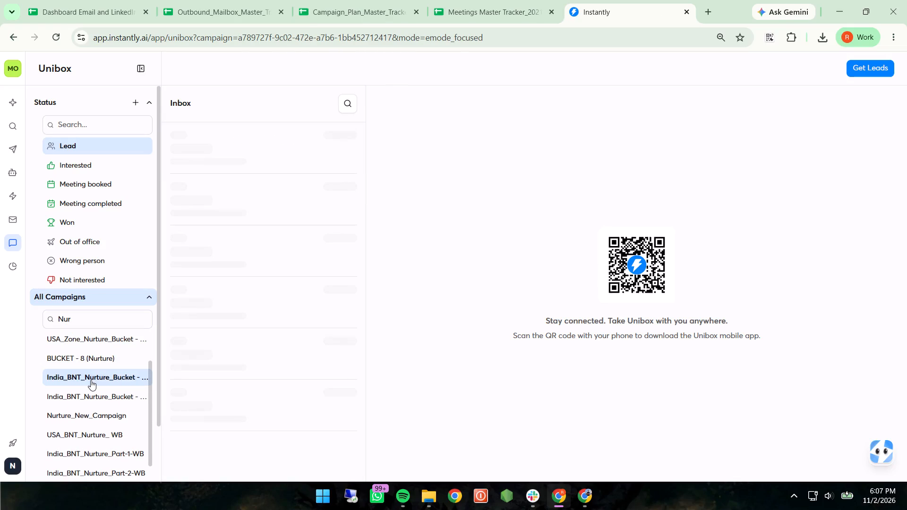
click(82, 399)
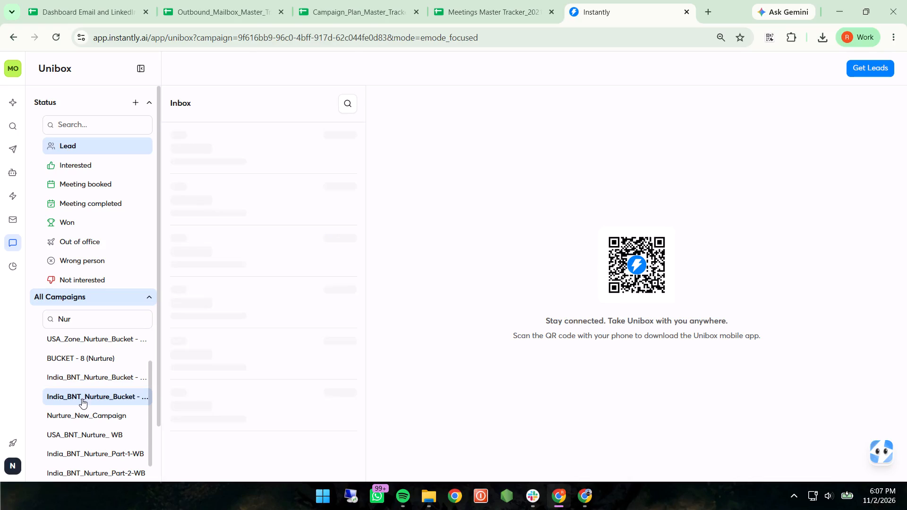
click(86, 412)
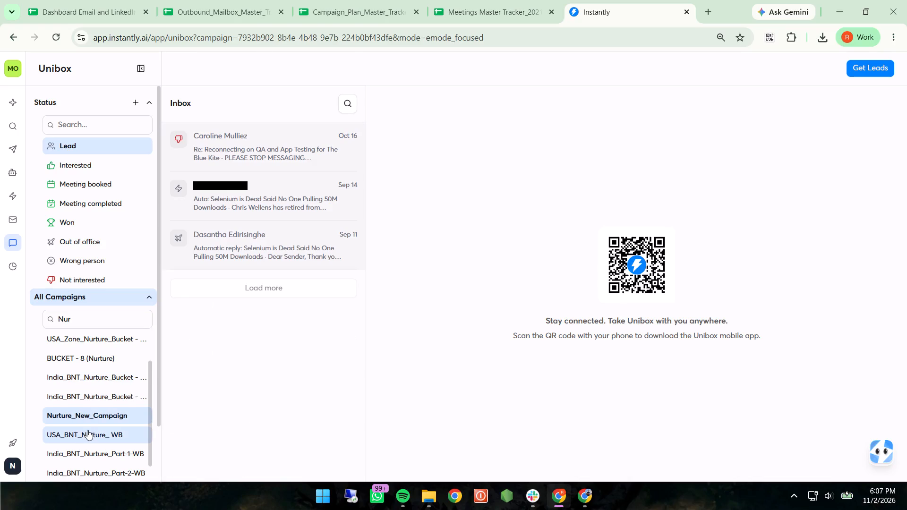
click(88, 430)
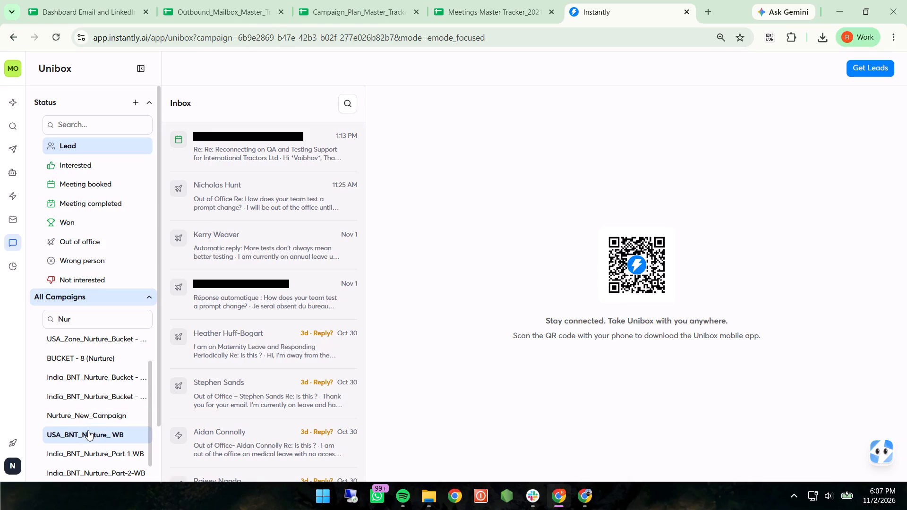
Review the Meeting booked thread for International Tractors Ltd with its lead details, plus the 11:25 AM out-of-office reply in USA_BNT_Nurture_ WB.
click(265, 141)
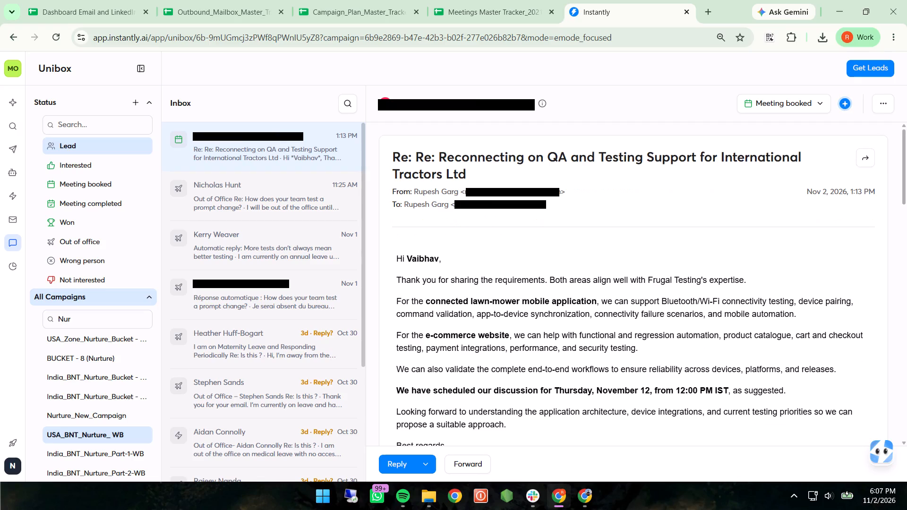
scroll(451, 205, down, 1)
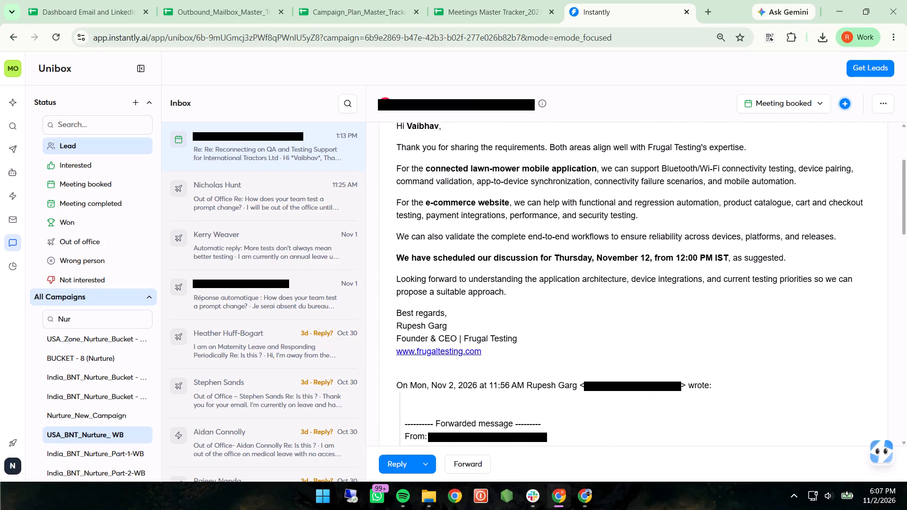
scroll(451, 205, down, 1)
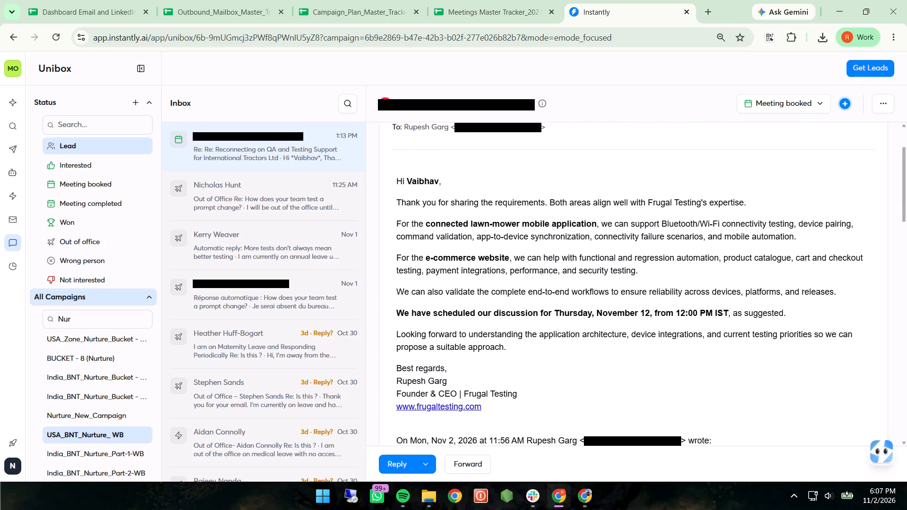
scroll(451, 205, down, 2)
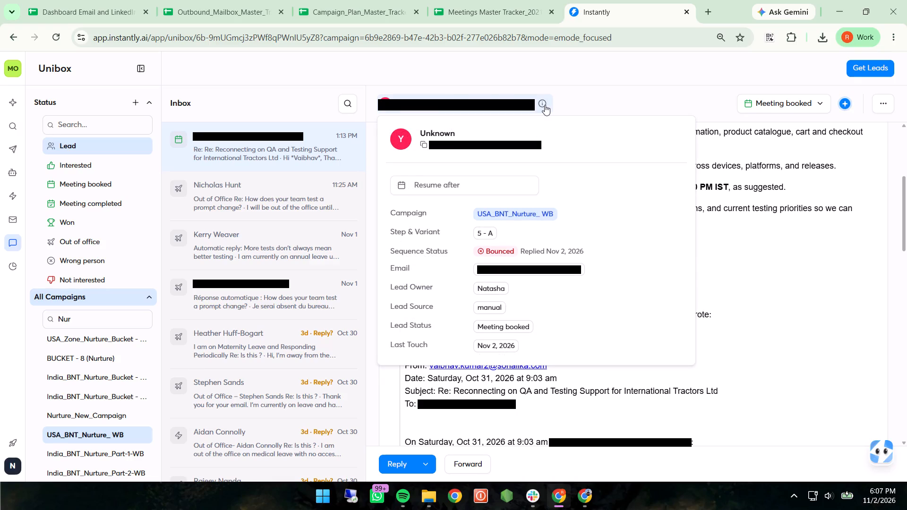
click(288, 198)
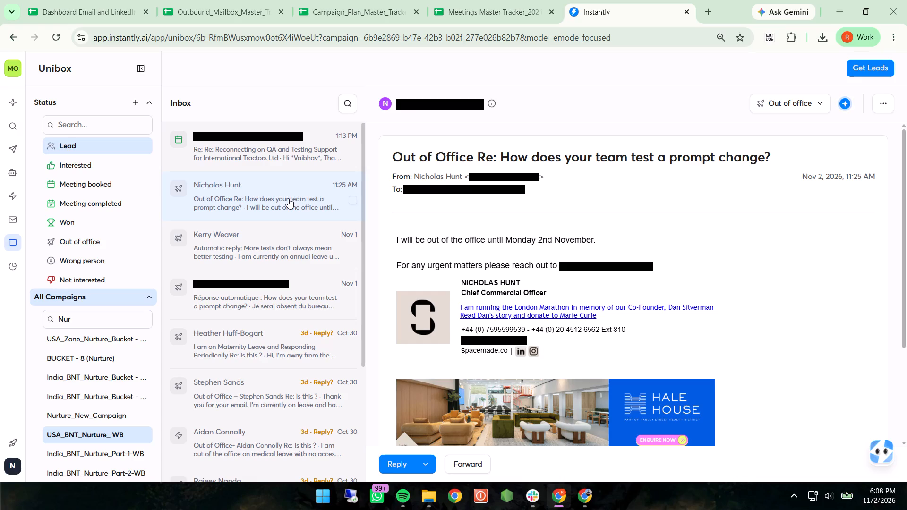
click(289, 151)
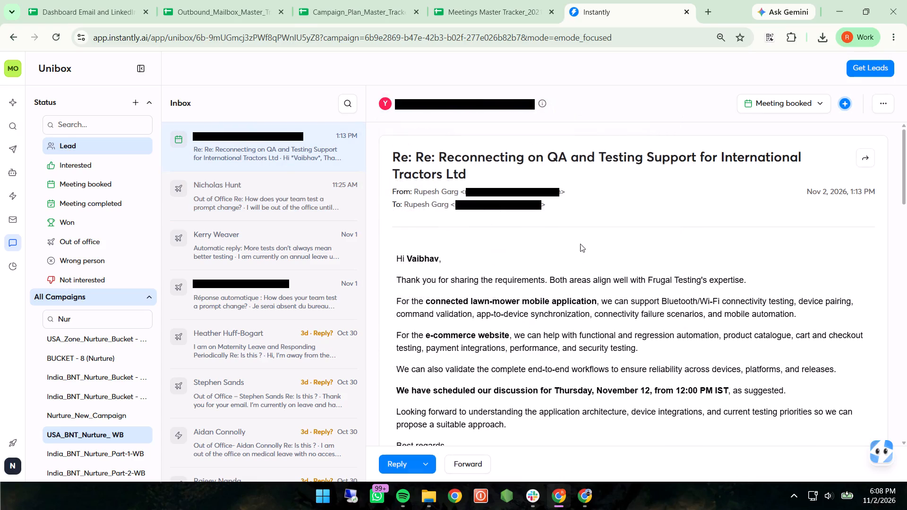
scroll(580, 244, down, 1)
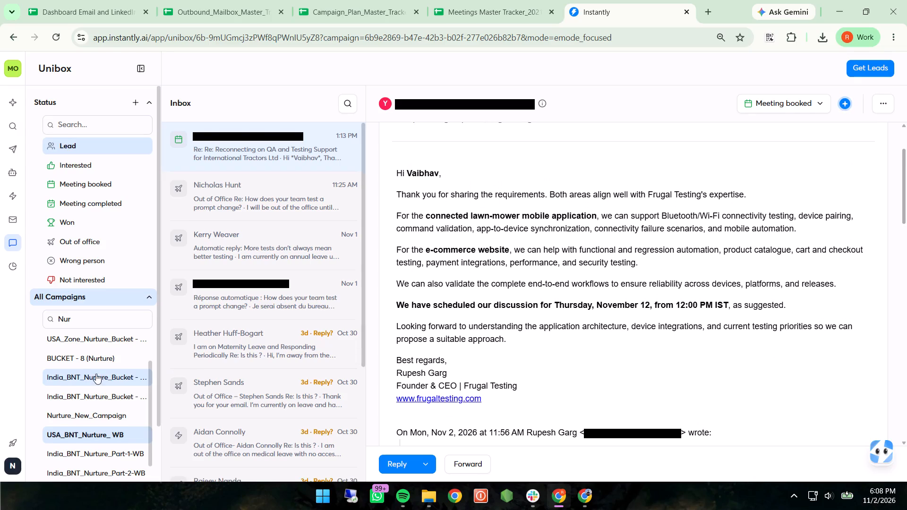
Review the newest replies and lead details in the India_BNT_Nurture_Part-1-WB and India_BNT_Nurture_Part-2-WB campaigns.
scroll(96, 374, down, 1)
click(110, 438)
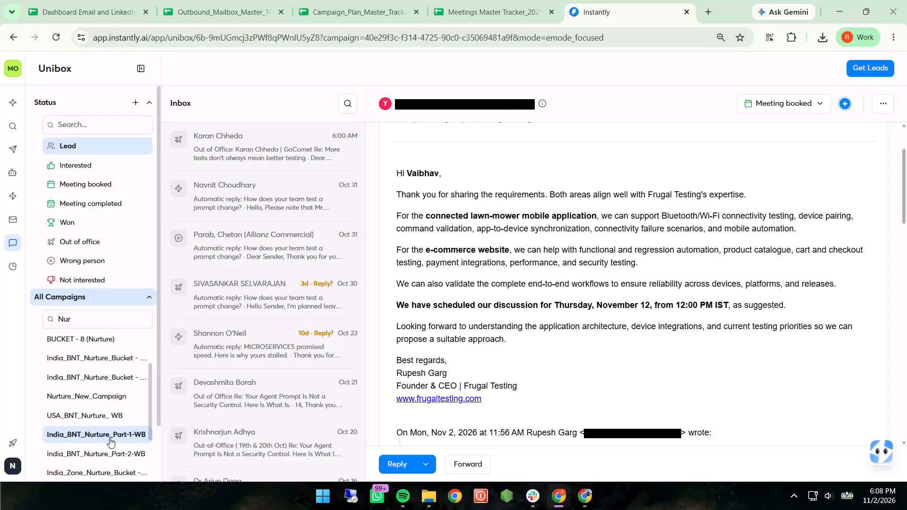
click(265, 155)
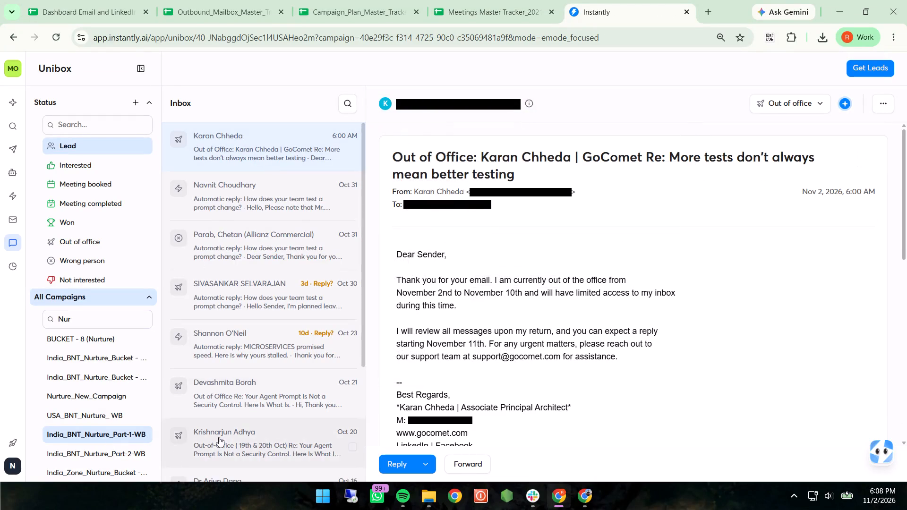
click(126, 451)
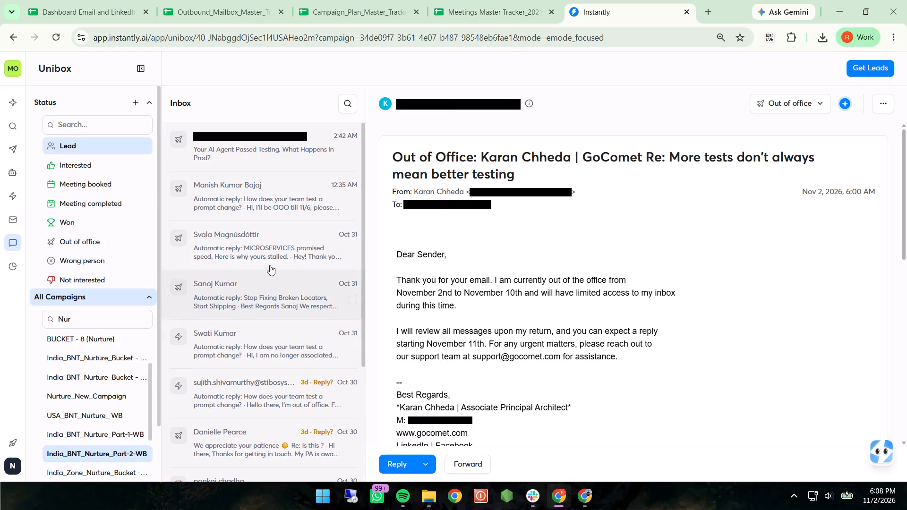
click(290, 160)
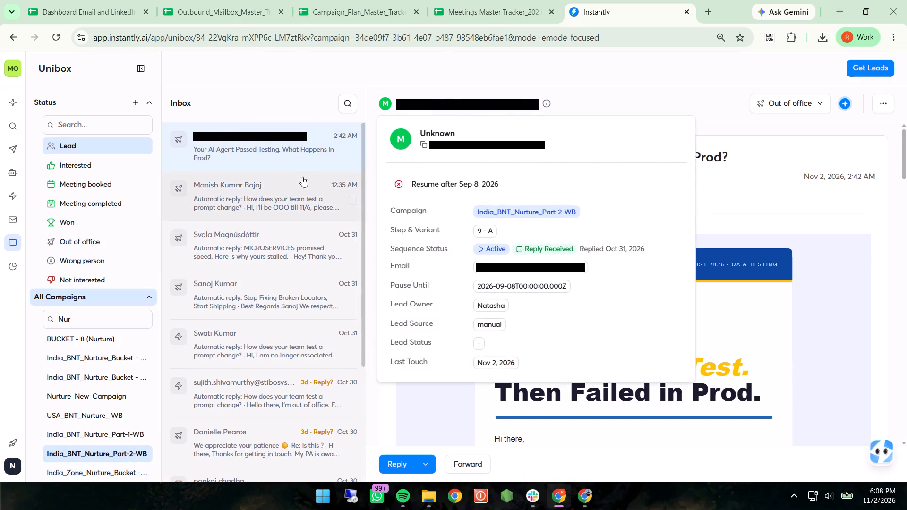
click(274, 186)
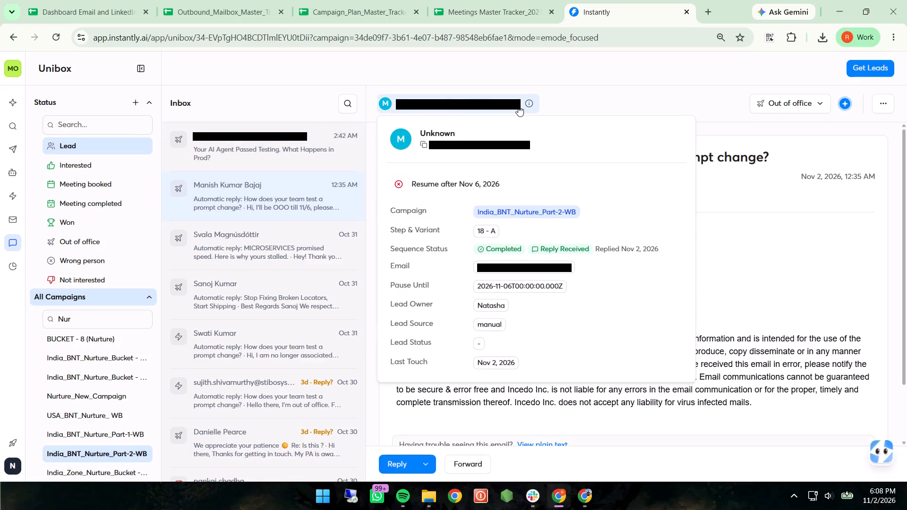
Recheck the 11:25 AM reply in USA_BNT_Nurture_ WB and read the International Tractors Ltd thread through its forwarded Oct 31 message.
click(82, 413)
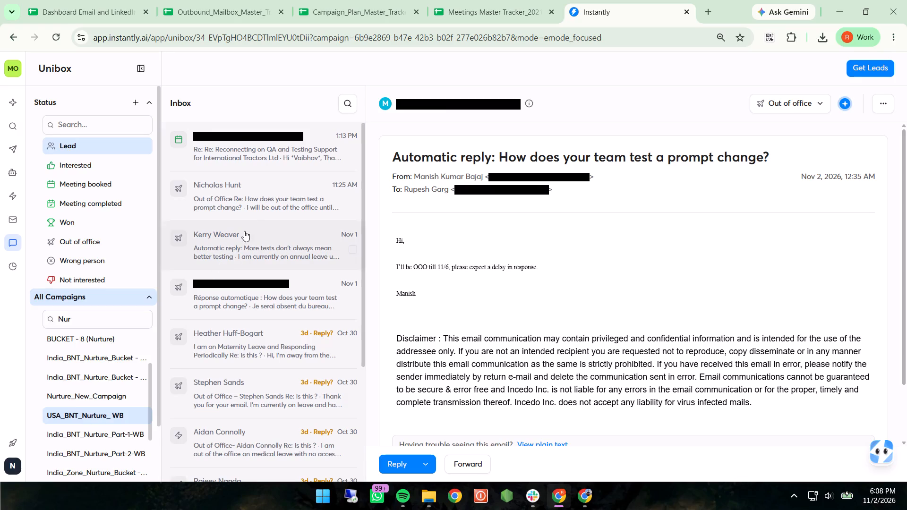
click(271, 197)
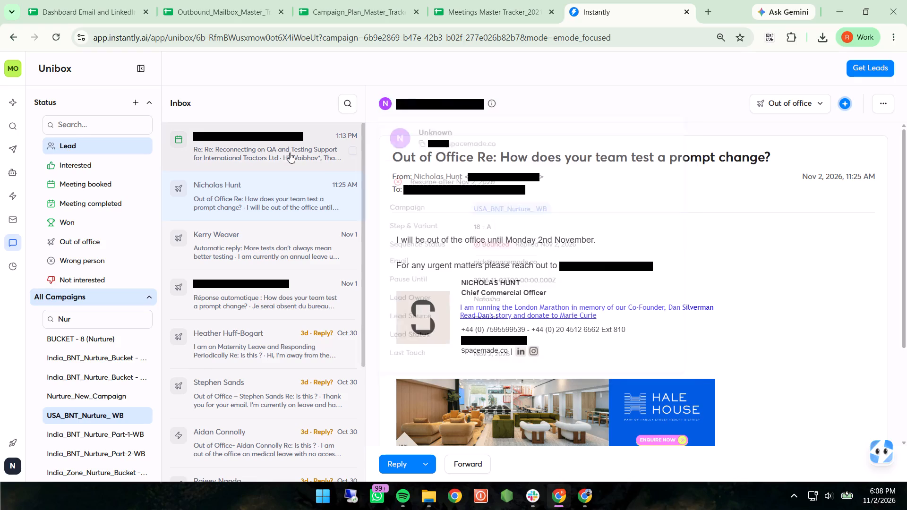
click(271, 157)
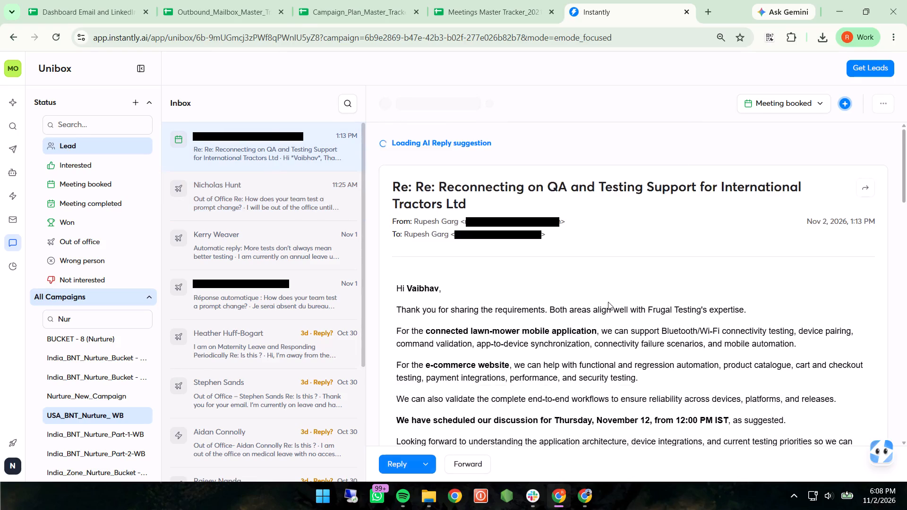
scroll(608, 302, down, 5)
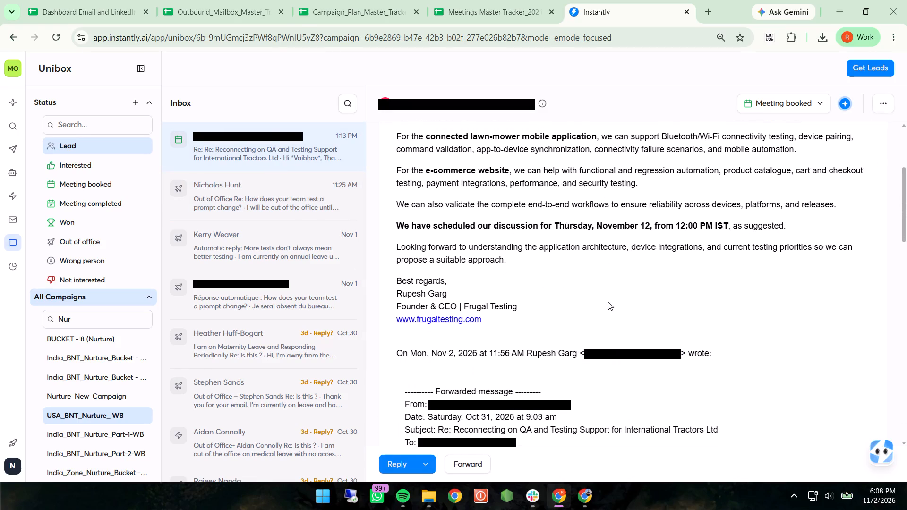
scroll(608, 302, down, 4)
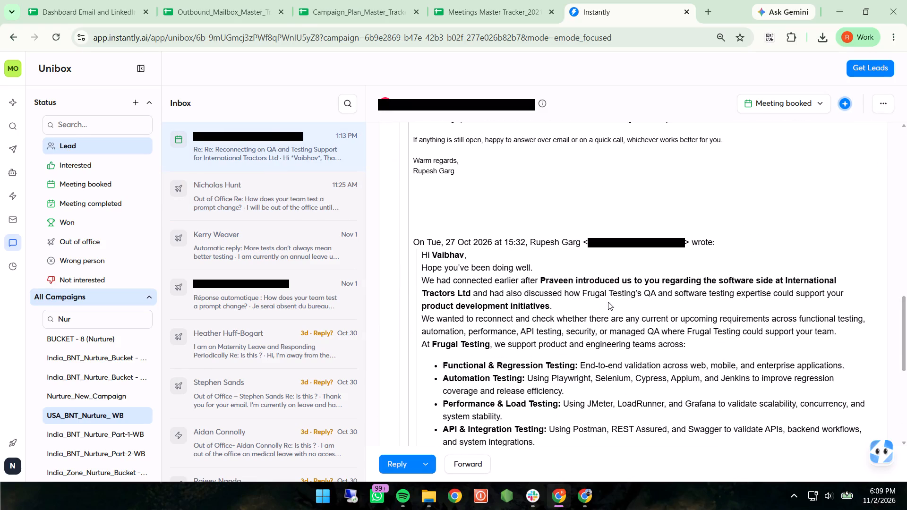
scroll(608, 302, down, 7)
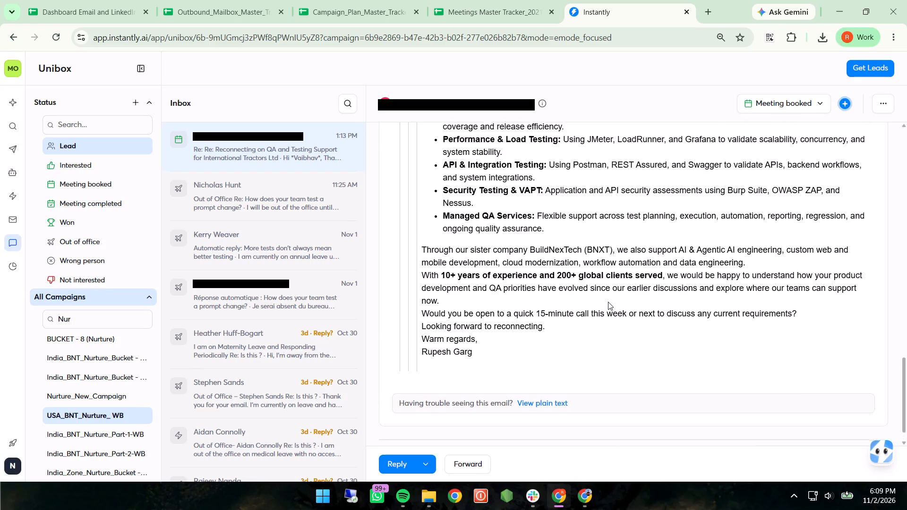
scroll(608, 302, down, 1)
click(660, 421)
scroll(628, 296, down, 4)
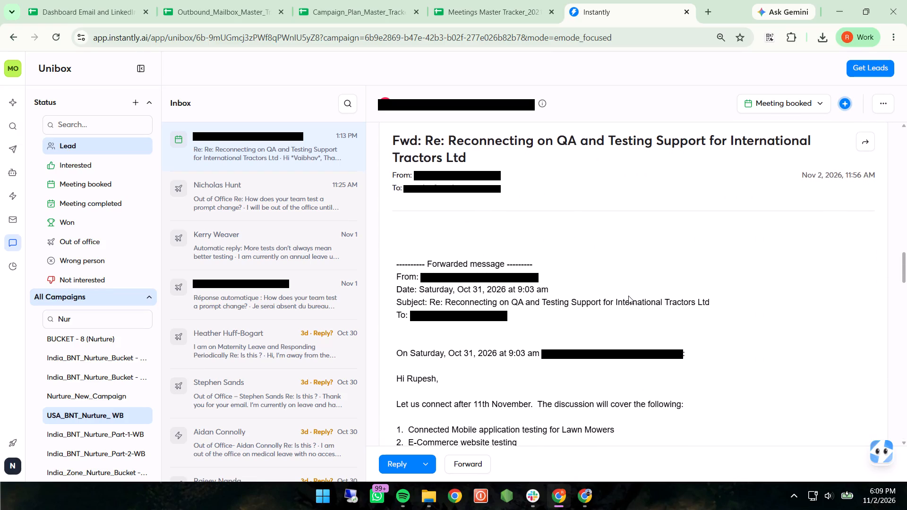
scroll(628, 296, down, 2)
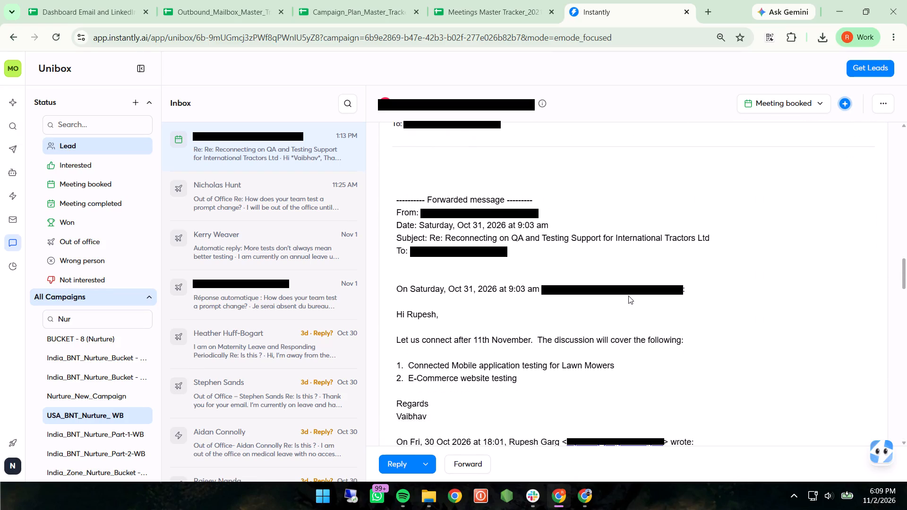
scroll(628, 296, down, 2)
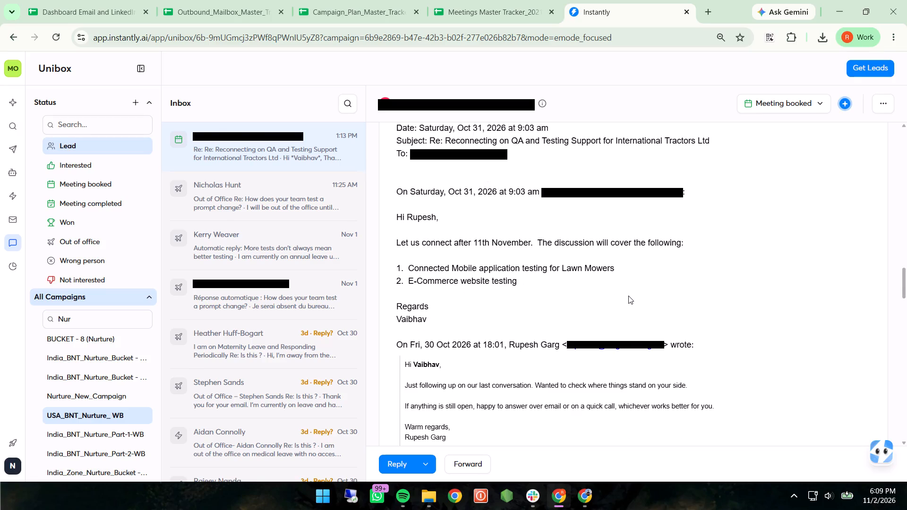
scroll(628, 296, down, 2)
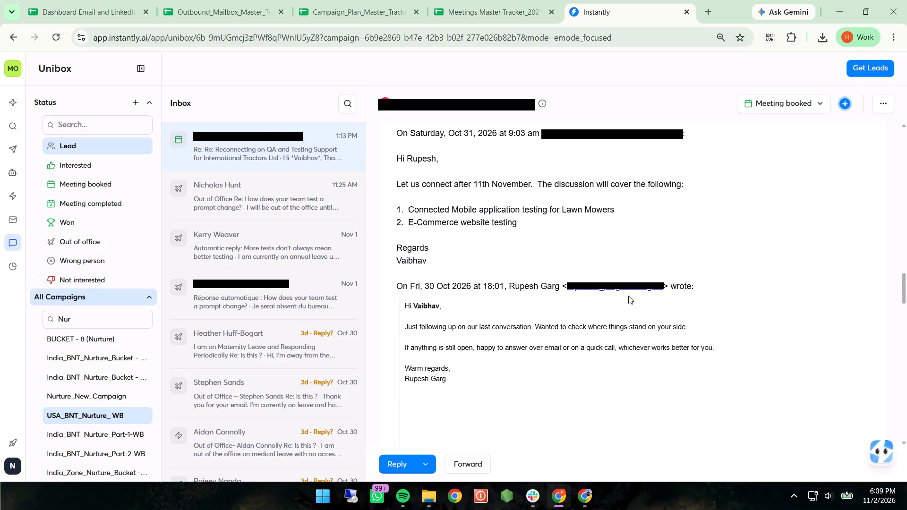
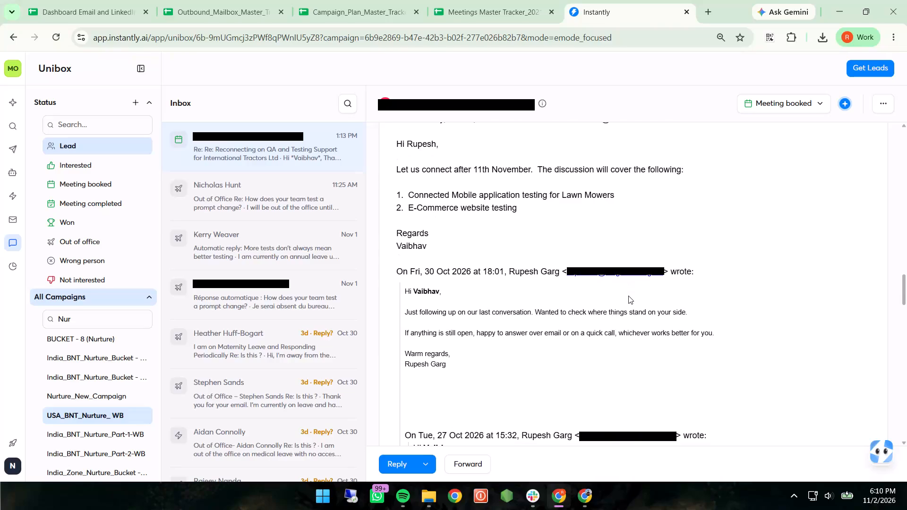
Read the International Tractors Ltd thread down to the original Oct 27 message and check its lead details.
scroll(628, 296, down, 1)
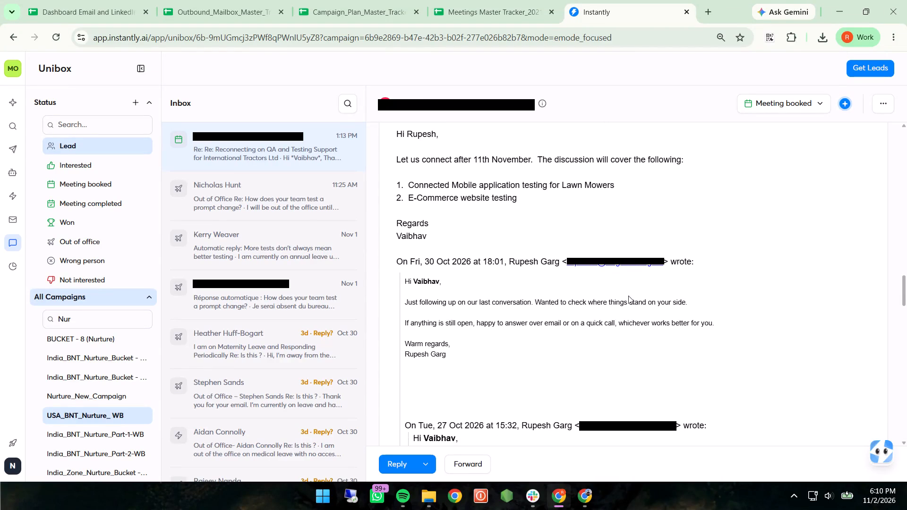
scroll(567, 345, down, 12)
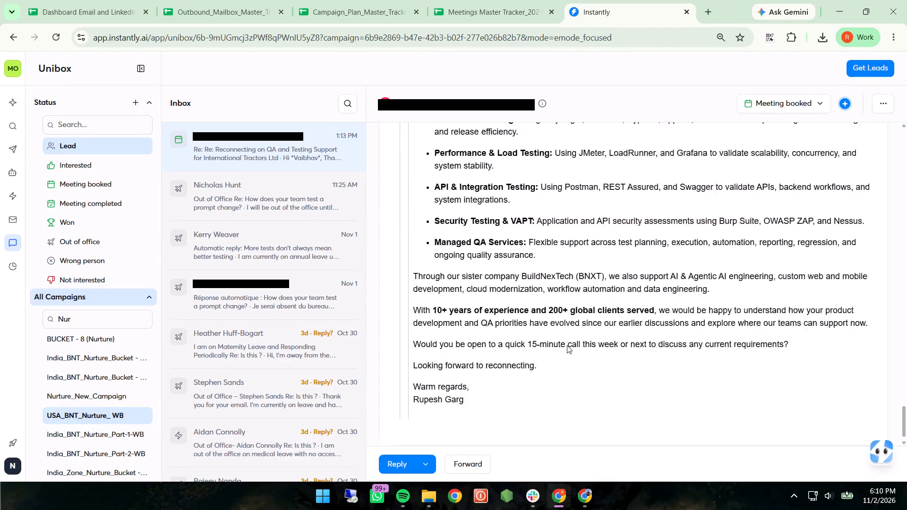
scroll(567, 345, down, 5)
scroll(567, 345, up, 20)
scroll(567, 345, up, 1)
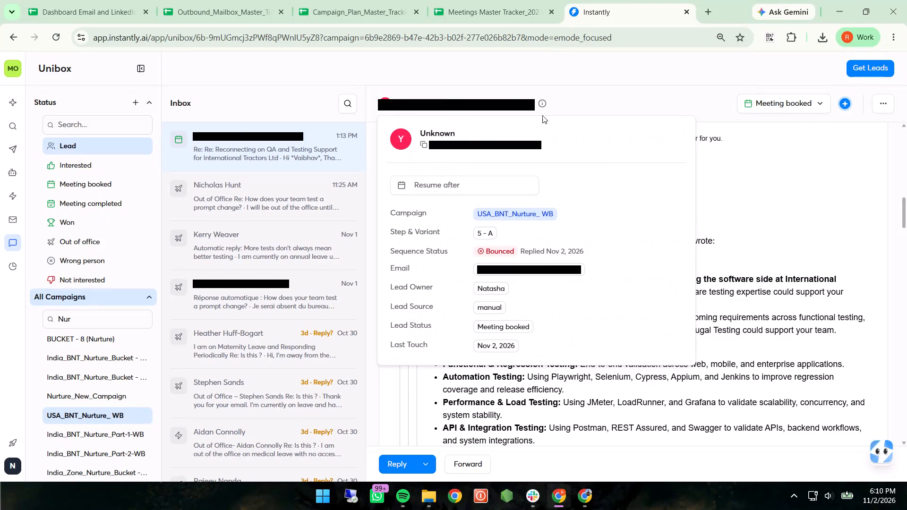
Open the USA_BNT_Nurture_ WB campaign from the lead details and review the emails in its sequence.
click(501, 213)
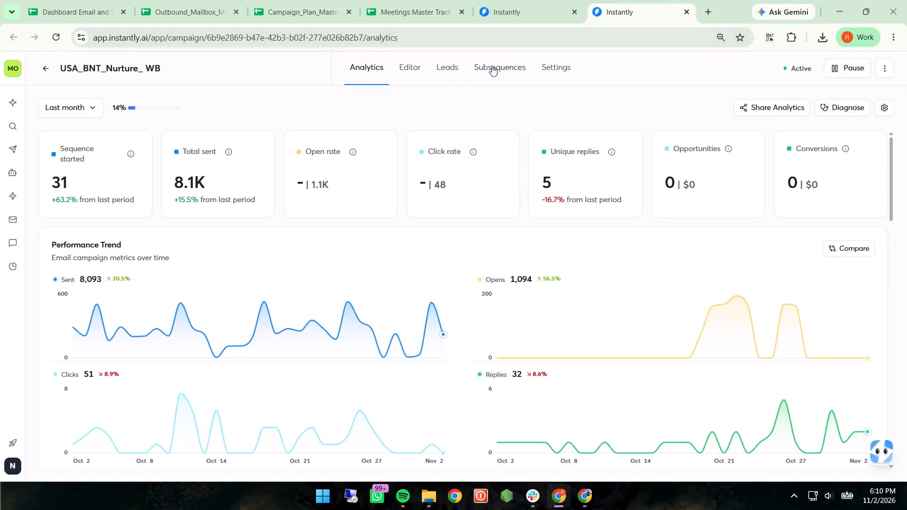
drag(421, 57, 407, 71)
click(407, 71)
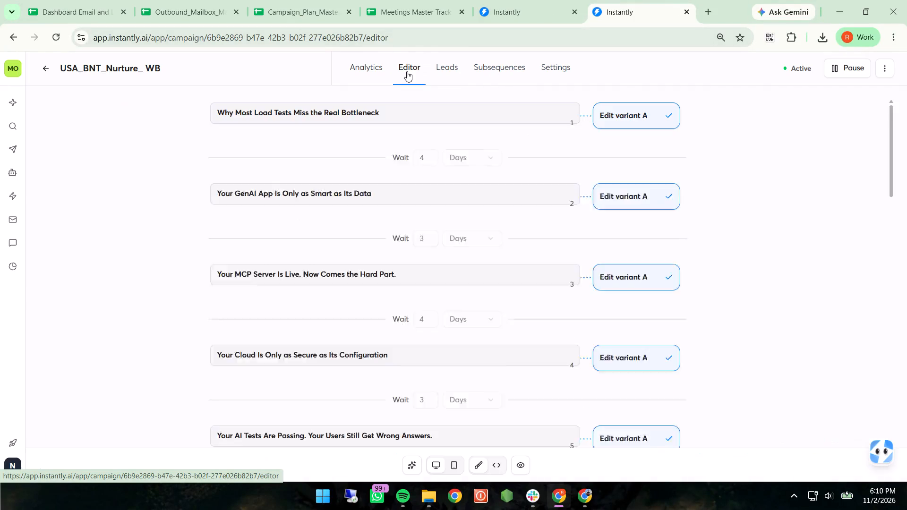
scroll(416, 213, down, 11)
scroll(416, 213, down, 13)
scroll(416, 213, down, 15)
scroll(416, 213, down, 14)
scroll(416, 213, down, 7)
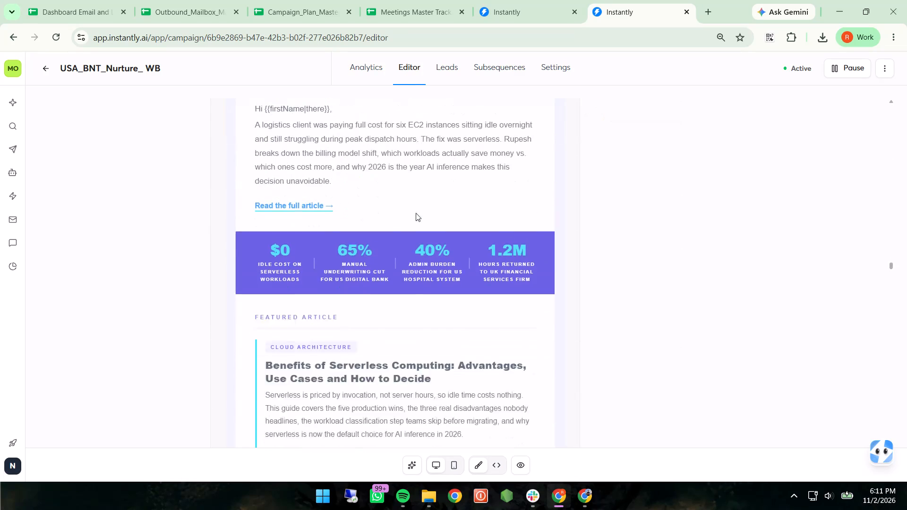
scroll(416, 213, up, 20)
scroll(416, 213, up, 15)
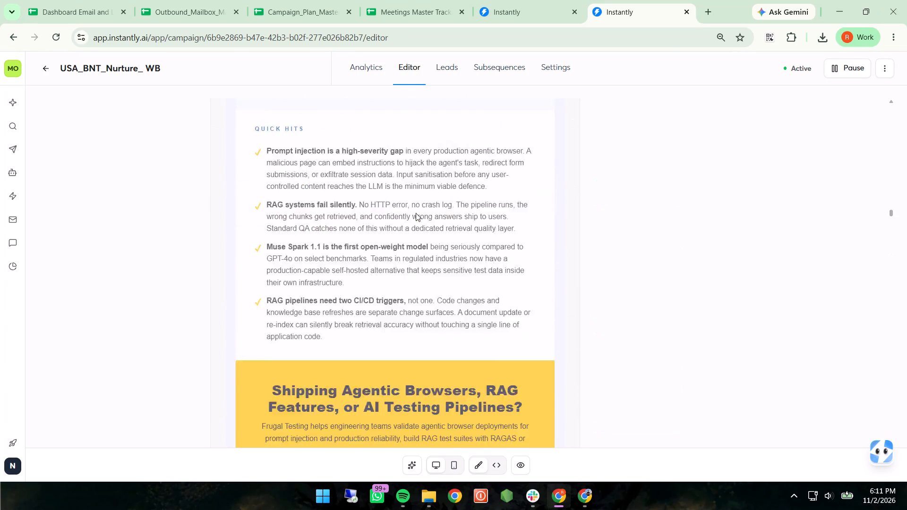
scroll(416, 213, up, 20)
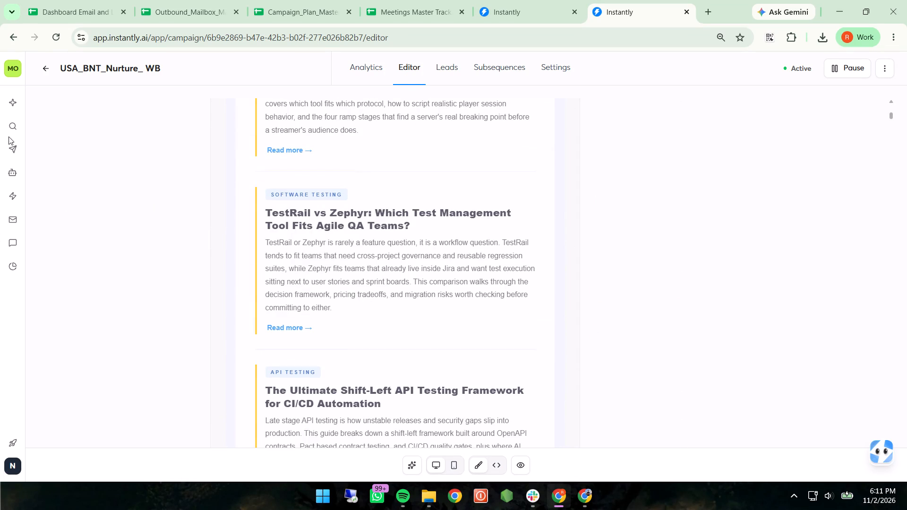
click(41, 68)
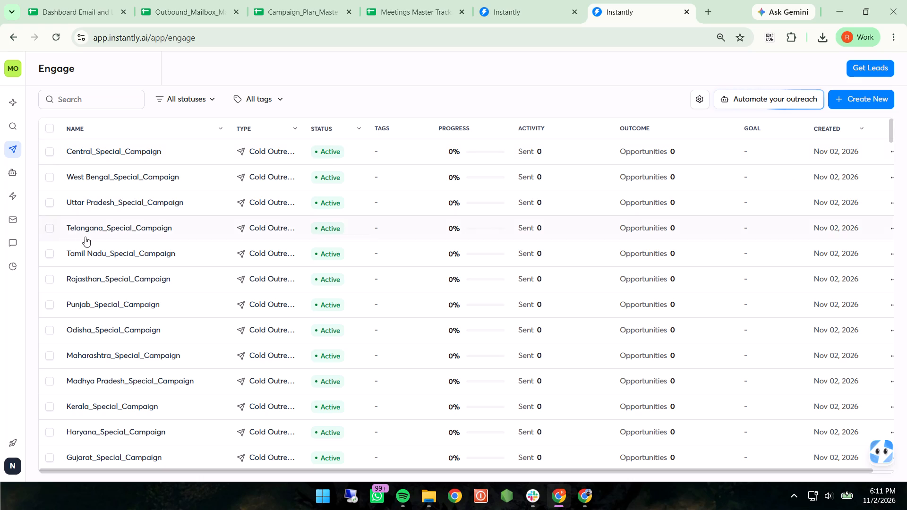
Look through the campaign list and check the leads of Punjab_Special_Campaign.
scroll(121, 310, down, 5)
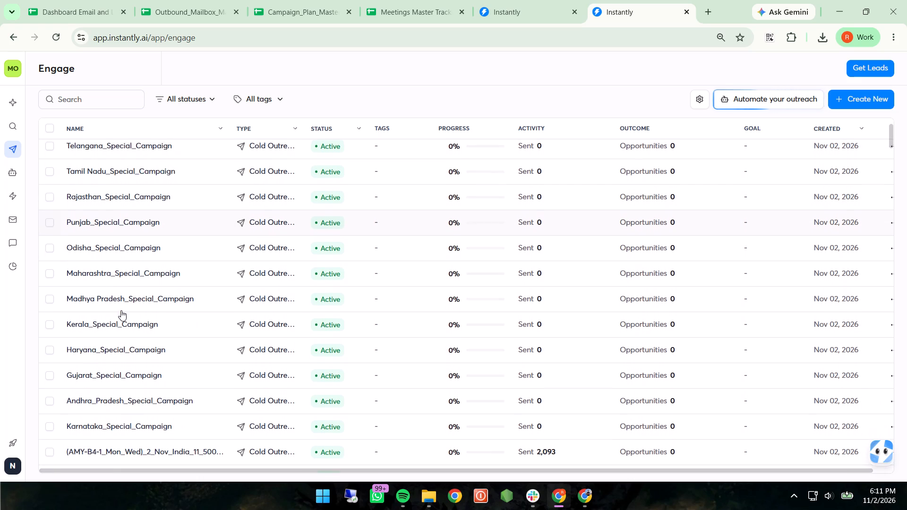
scroll(121, 310, down, 2)
scroll(121, 310, up, 1)
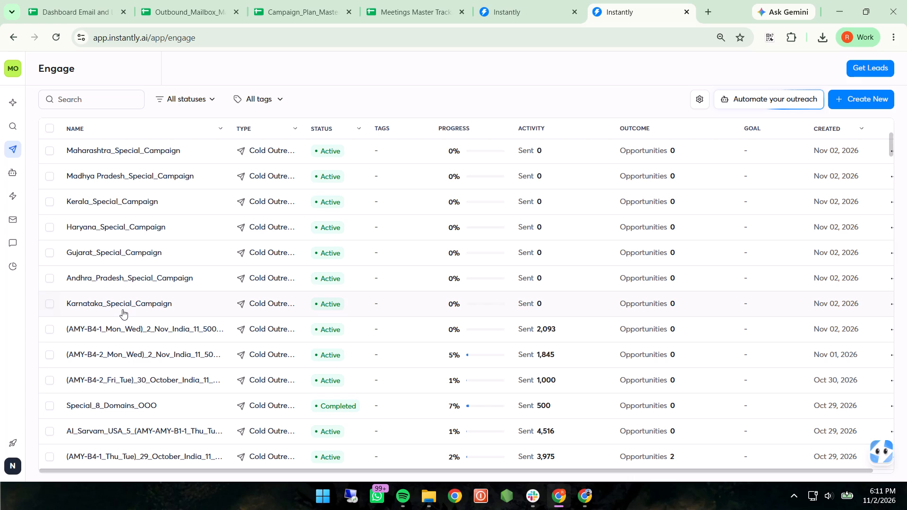
scroll(122, 309, up, 9)
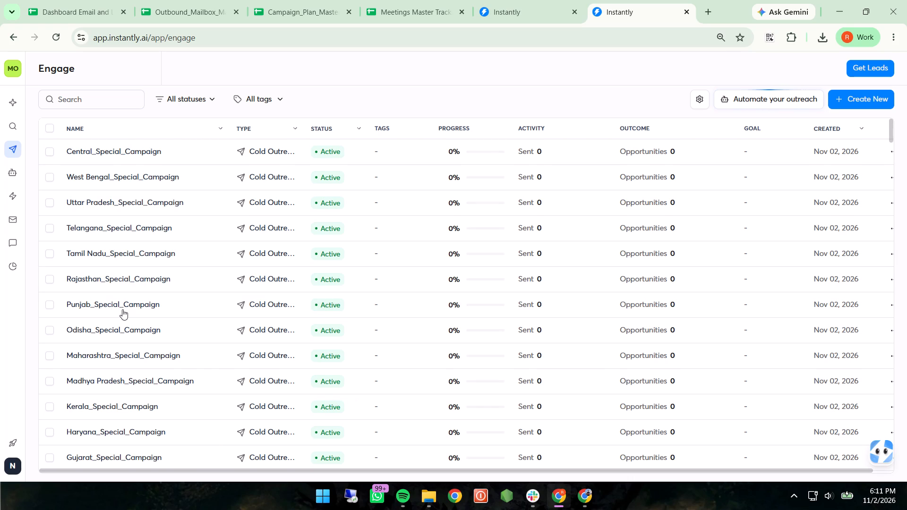
click(122, 309)
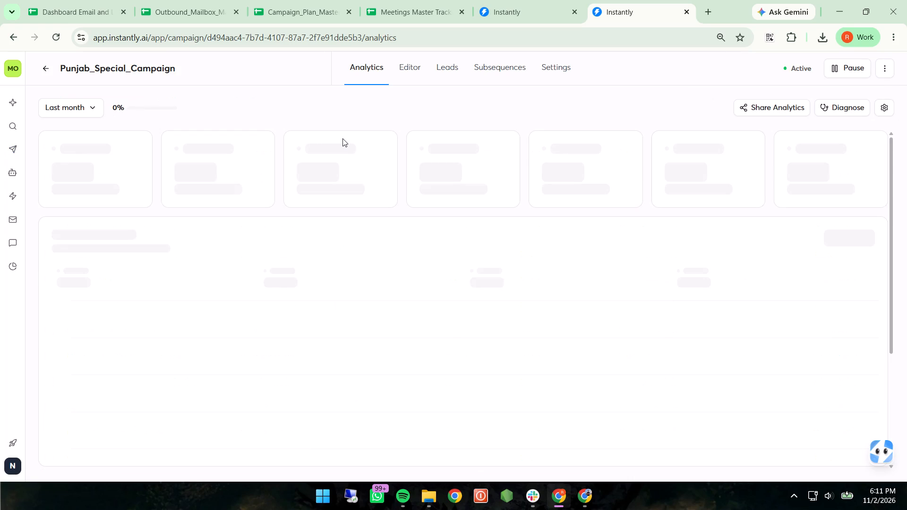
click(441, 72)
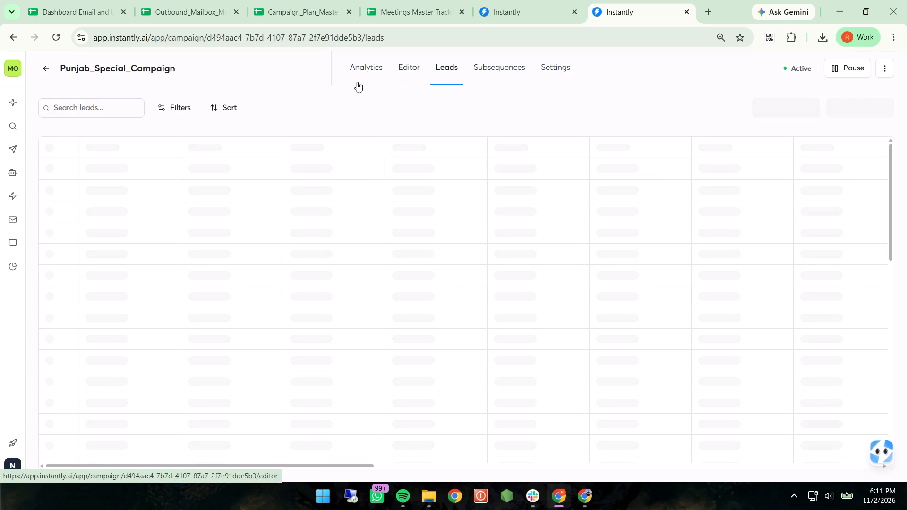
click(45, 70)
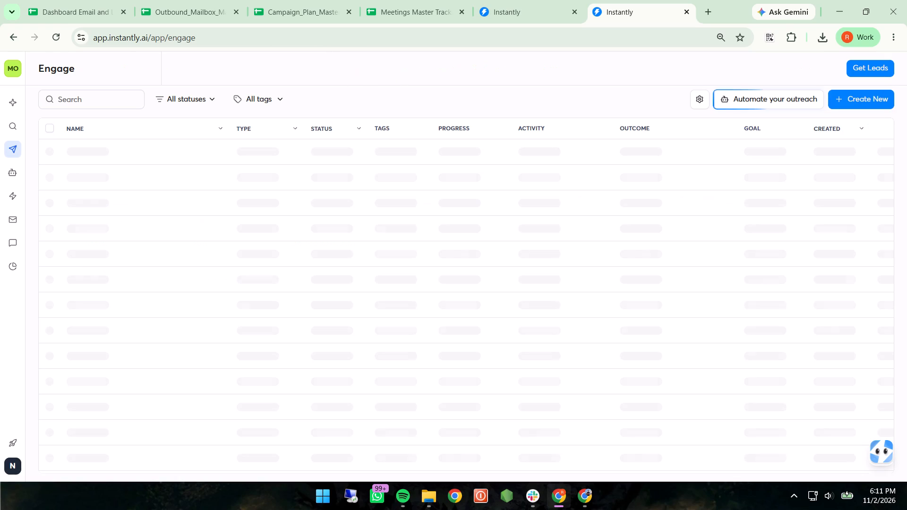
Review the Punjab_Special_Campaign email sequence and read the first email's preview with lead data loaded.
click(94, 316)
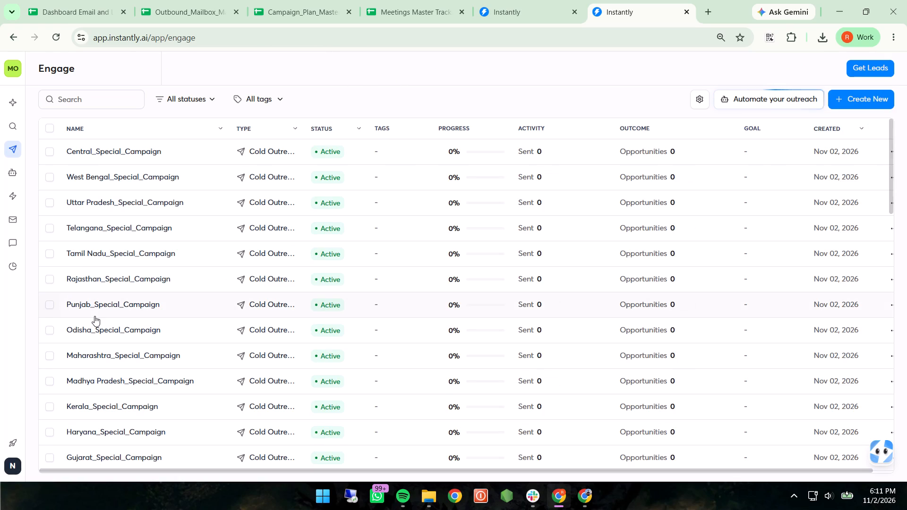
click(408, 66)
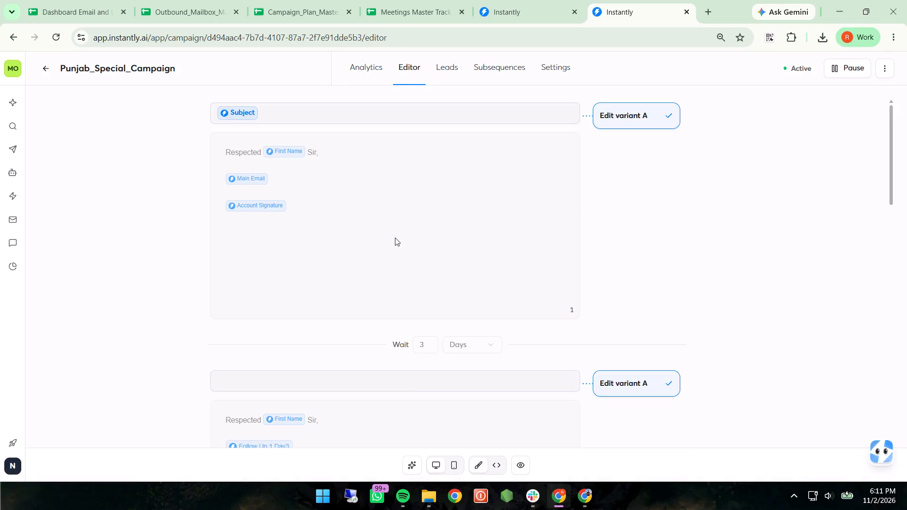
scroll(377, 319, down, 3)
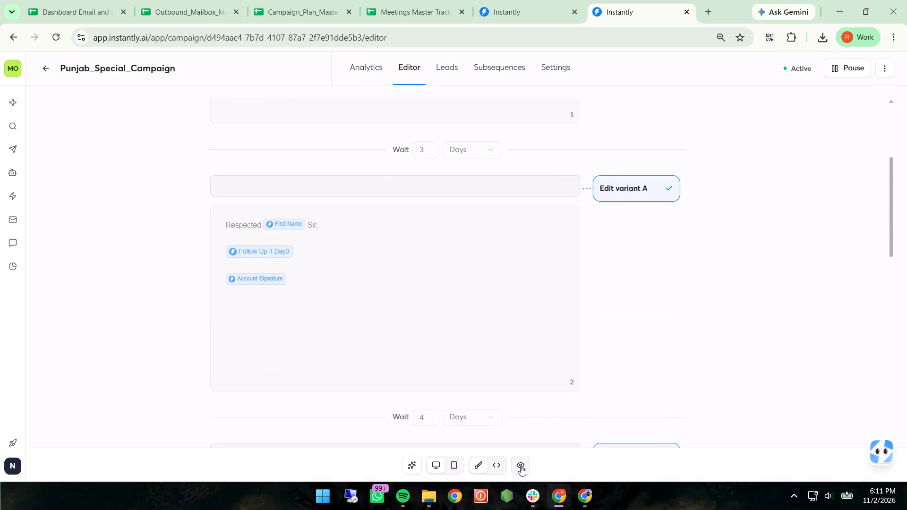
click(521, 466)
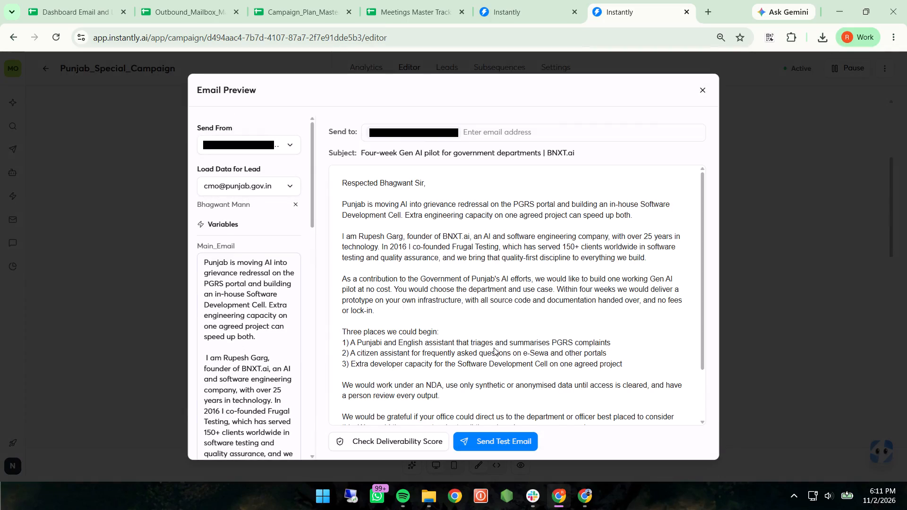
scroll(494, 348, down, 2)
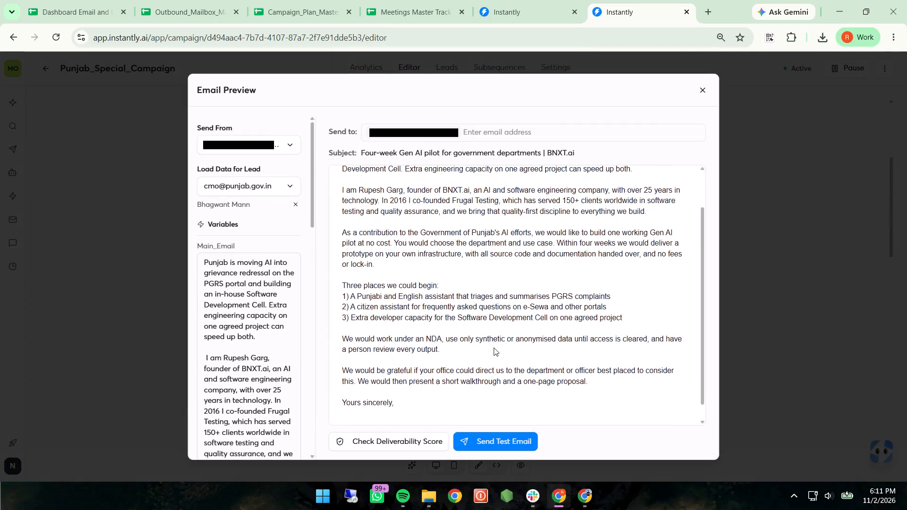
scroll(494, 348, down, 1)
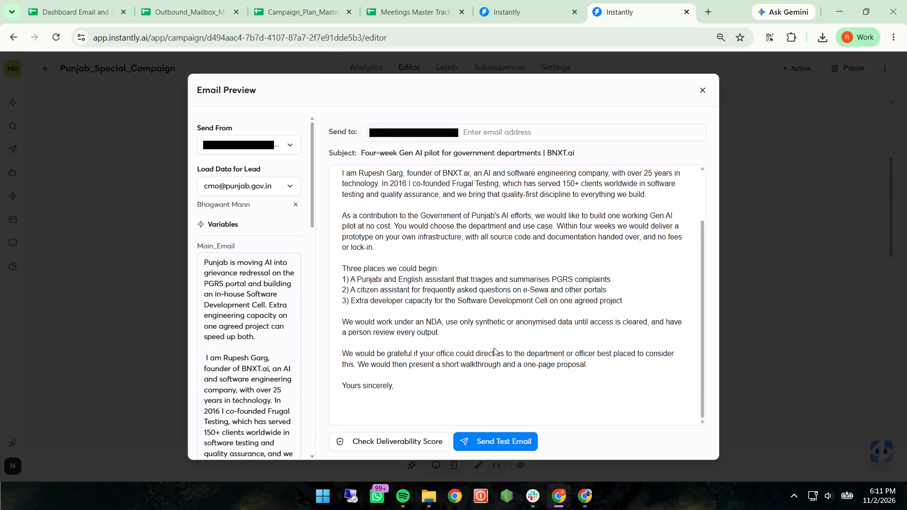
scroll(494, 348, down, 2)
scroll(494, 348, up, 5)
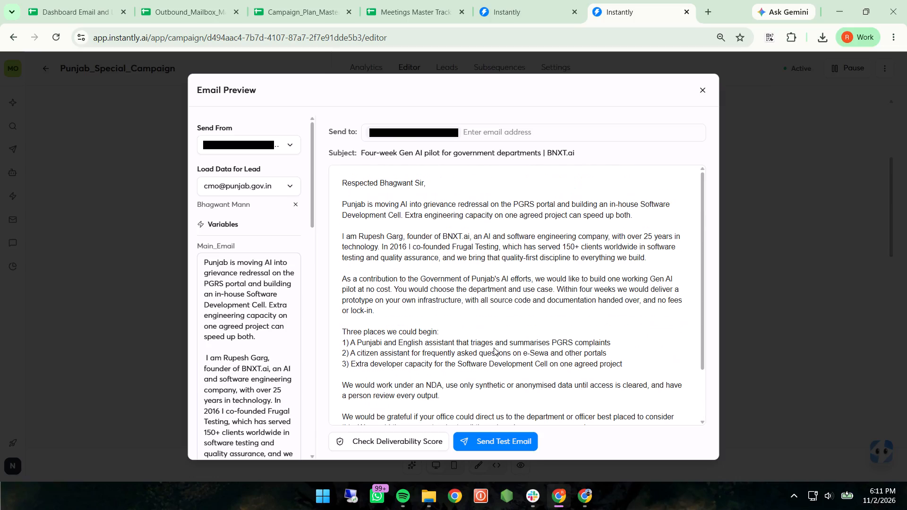
scroll(494, 348, up, 2)
click(703, 91)
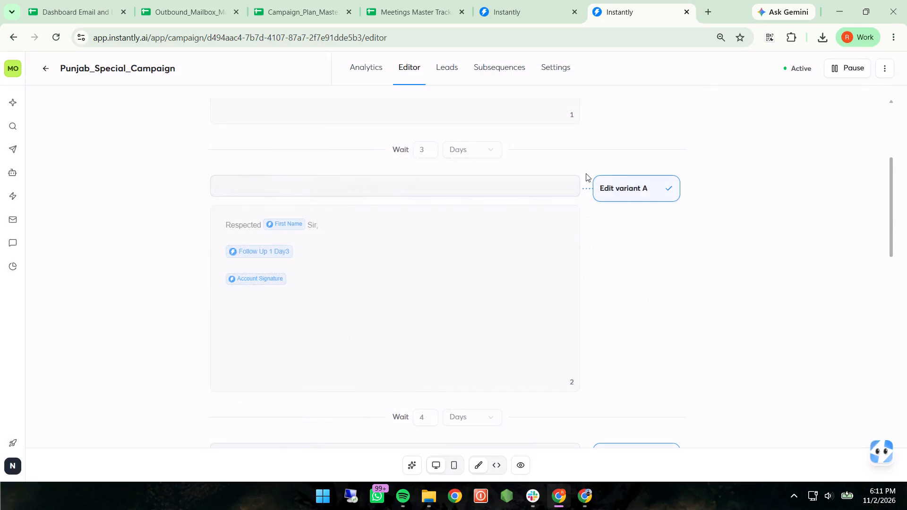
scroll(426, 277, up, 6)
click(41, 67)
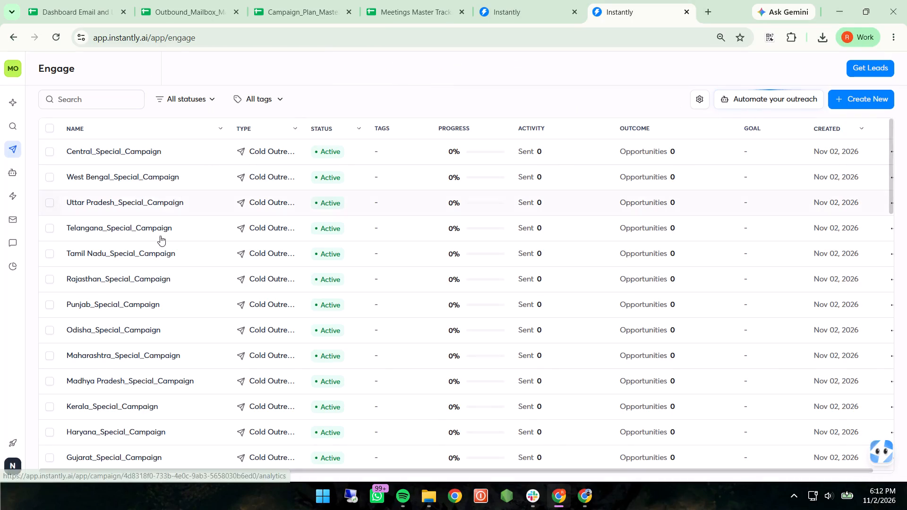
Check the full Unibox inbox and review the newest message and lead details in the International Tractors Ltd thread.
click(15, 242)
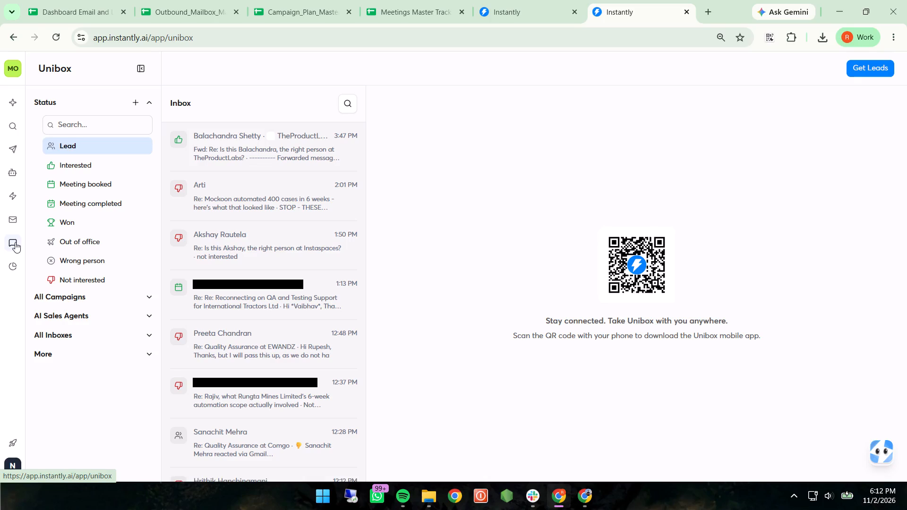
click(511, 2)
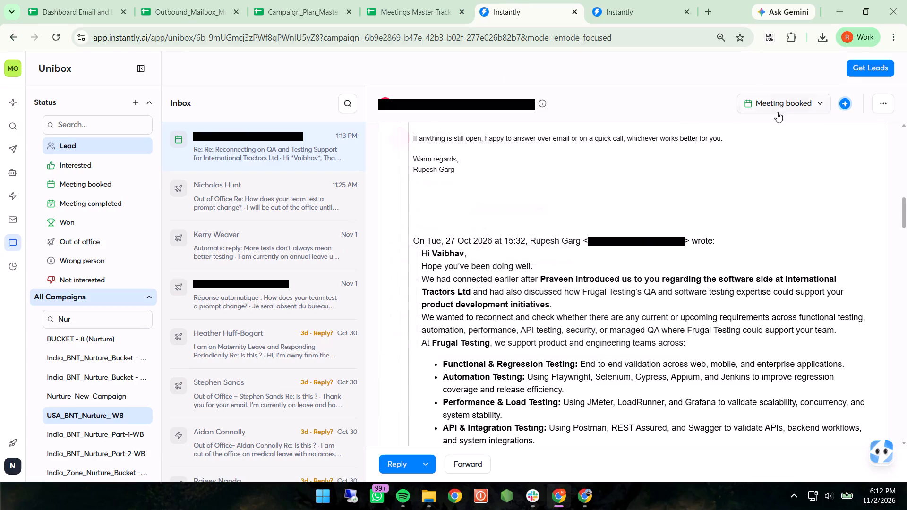
scroll(690, 215, up, 5)
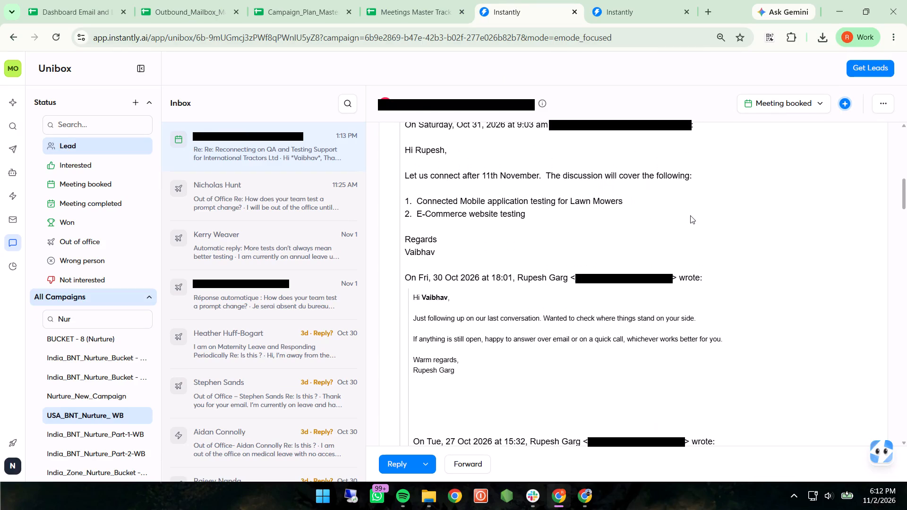
scroll(690, 215, up, 4)
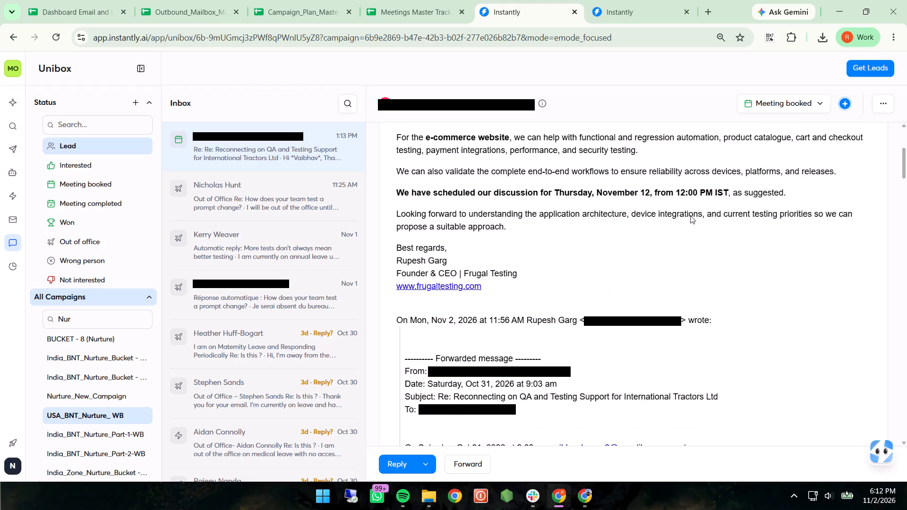
scroll(690, 215, up, 4)
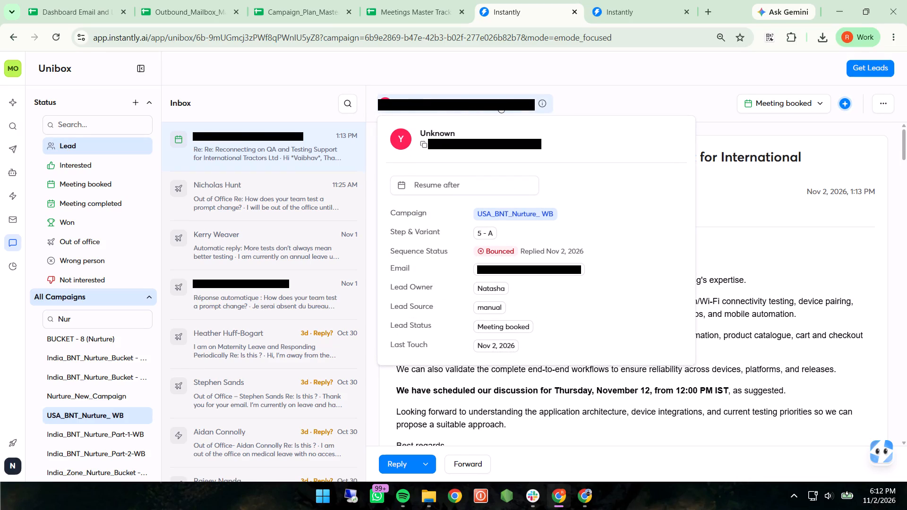
Read the newest International Tractors Ltd message through to its end and view it as plain text.
scroll(515, 352, down, 6)
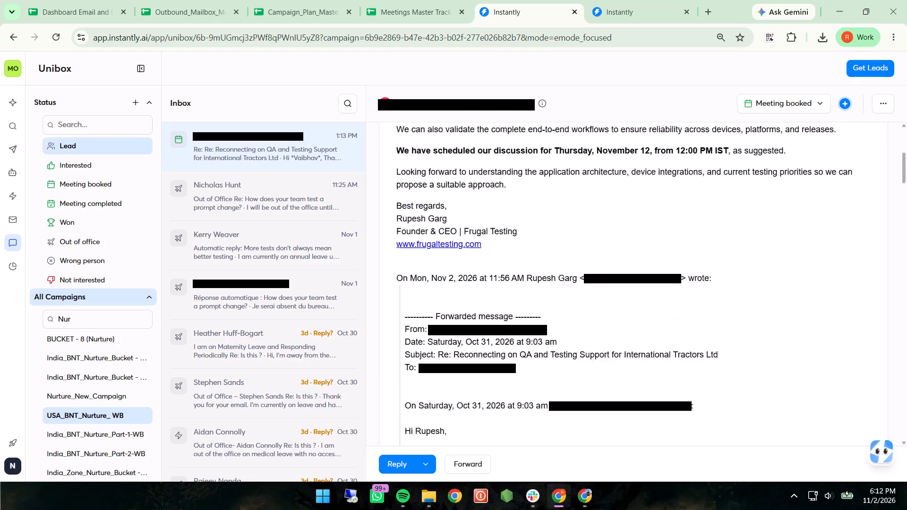
scroll(515, 352, down, 16)
scroll(515, 352, down, 14)
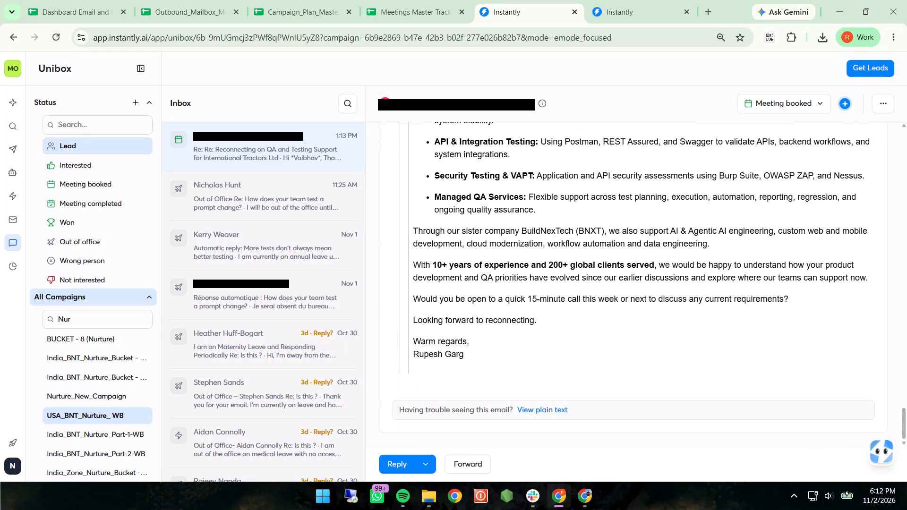
scroll(515, 352, down, 7)
scroll(477, 342, down, 1)
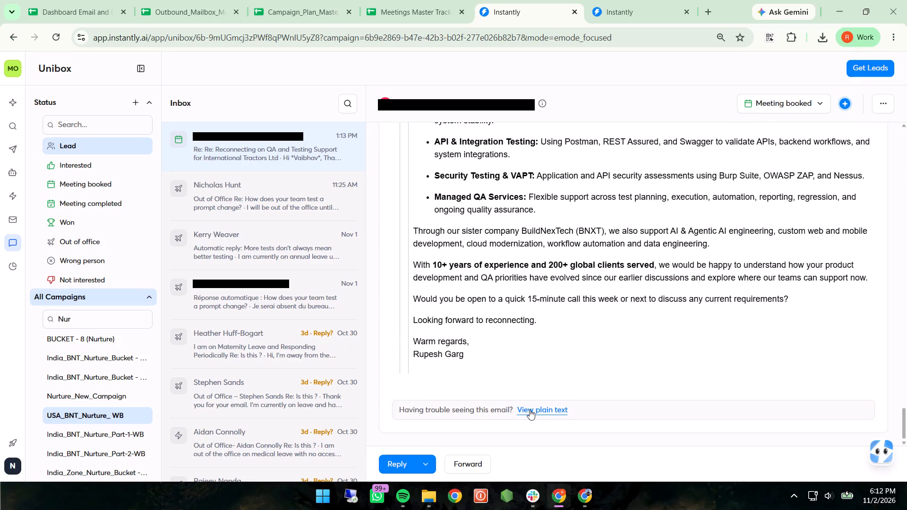
click(530, 409)
click(531, 410)
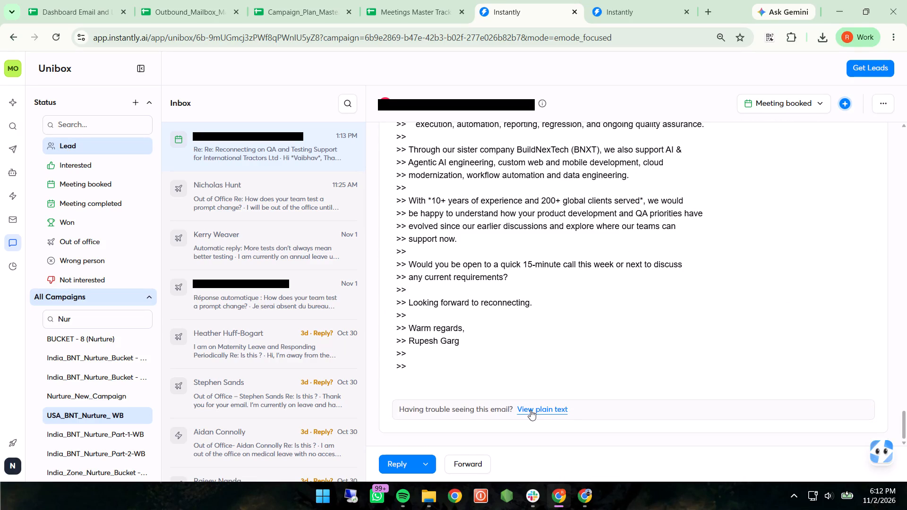
Examine the quoted history of the International Tractors Ltd thread, covering the lead's reply and the earlier outreach emails.
scroll(495, 359, up, 7)
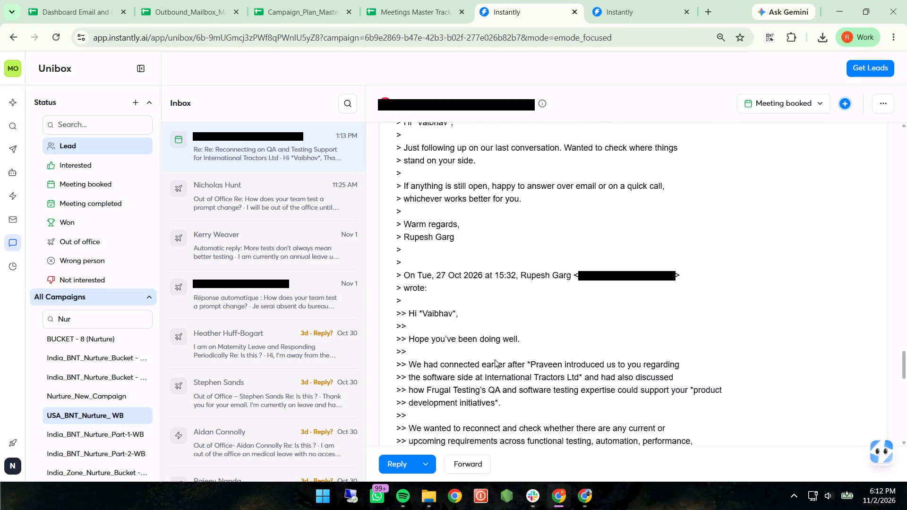
scroll(495, 359, up, 13)
scroll(495, 359, up, 11)
scroll(495, 359, down, 1)
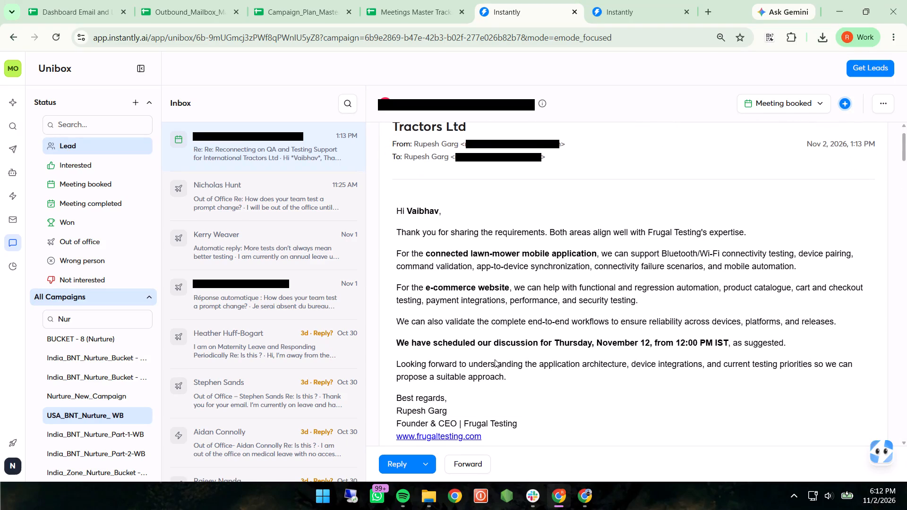
scroll(495, 359, down, 1)
scroll(495, 359, up, 1)
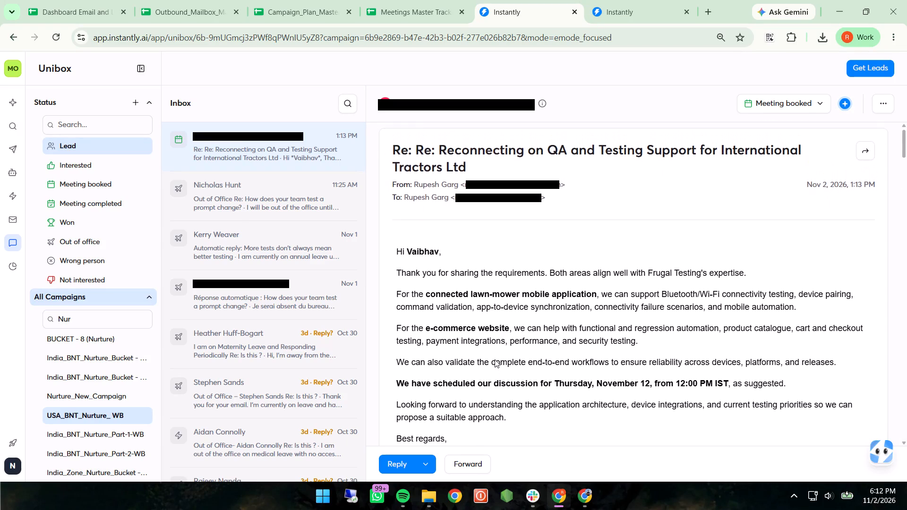
scroll(495, 359, down, 7)
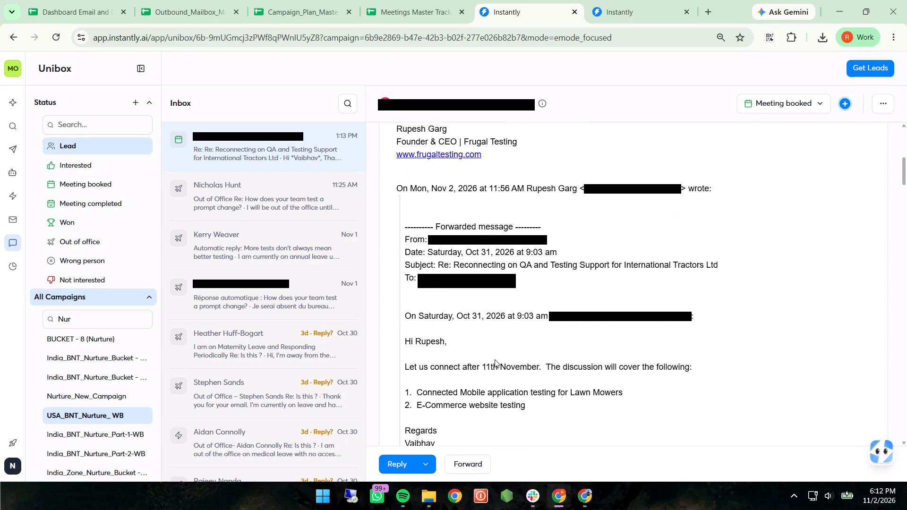
scroll(495, 359, up, 1)
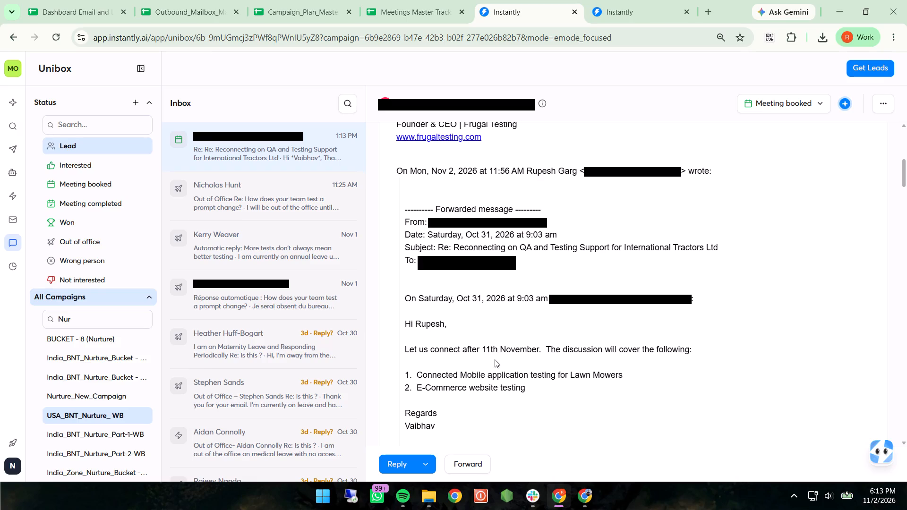
scroll(495, 359, up, 1)
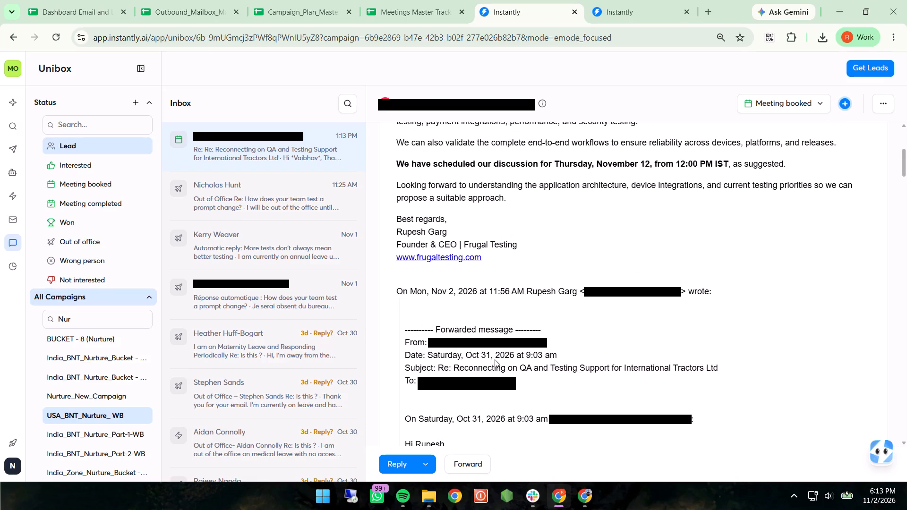
scroll(495, 359, down, 5)
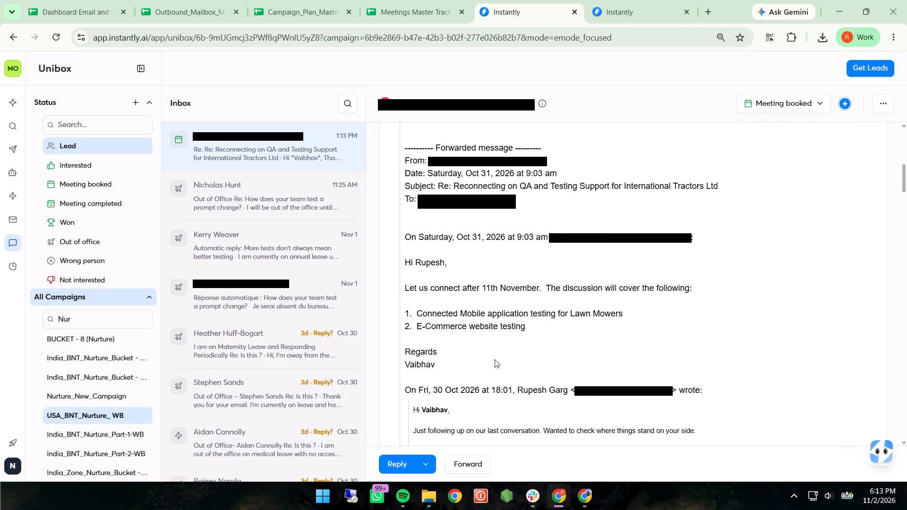
scroll(495, 359, down, 5)
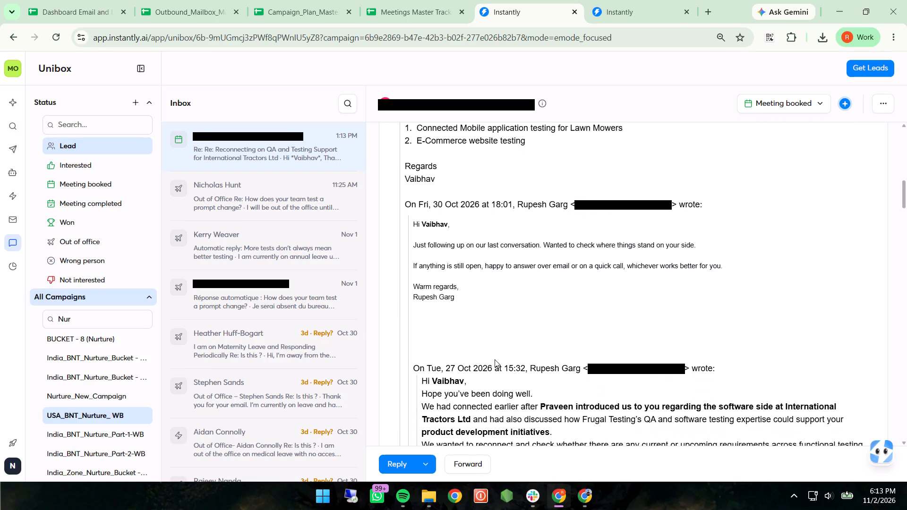
scroll(495, 359, down, 3)
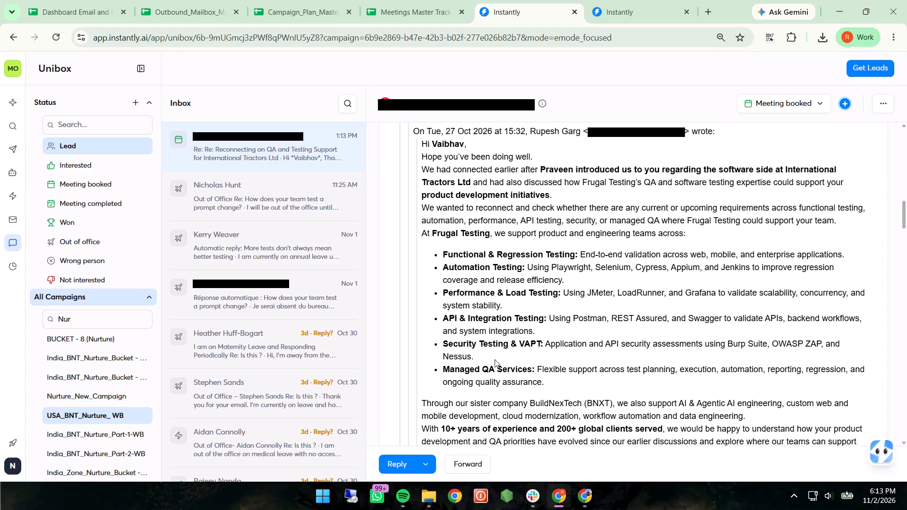
scroll(495, 359, up, 20)
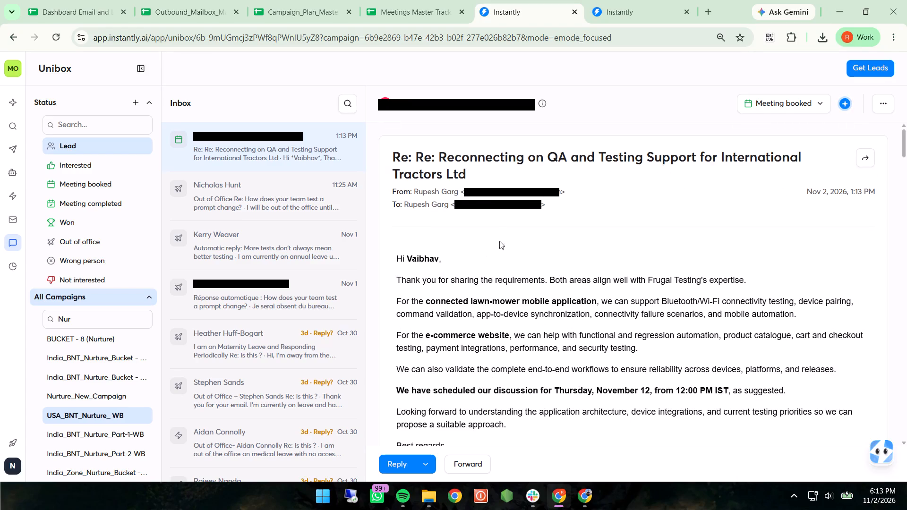
Check the sender and recipient addresses of the International Tractors Ltd message and look through its body again.
drag(457, 209, 547, 210)
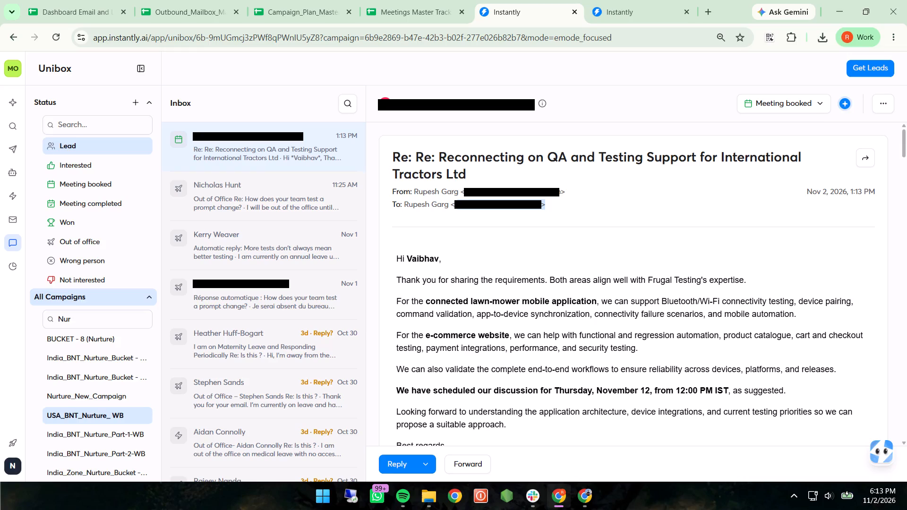
drag(469, 197, 560, 191)
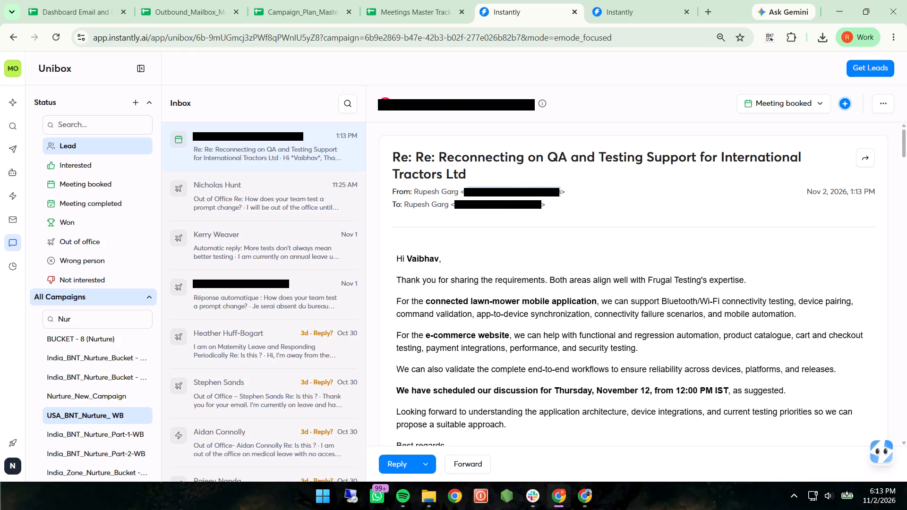
drag(560, 191, 561, 192)
click(505, 334)
scroll(505, 334, down, 7)
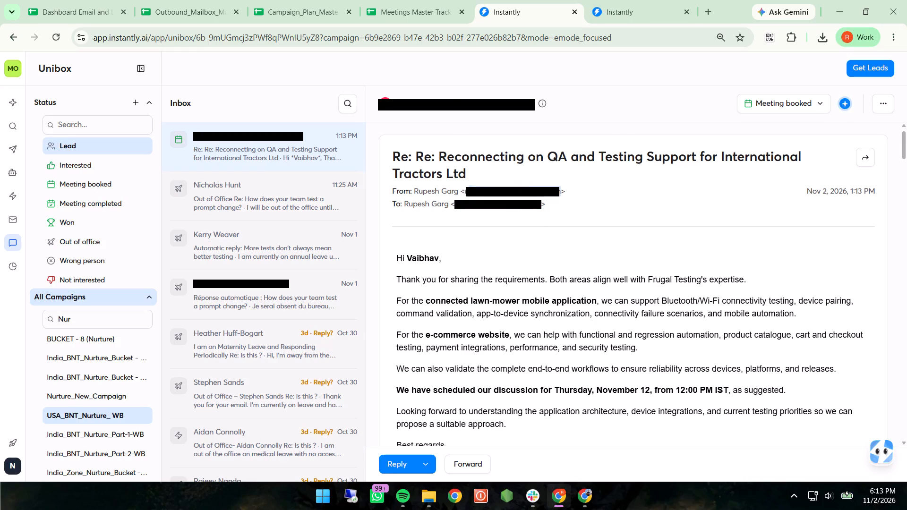
scroll(505, 334, down, 20)
scroll(505, 334, down, 15)
scroll(505, 334, up, 17)
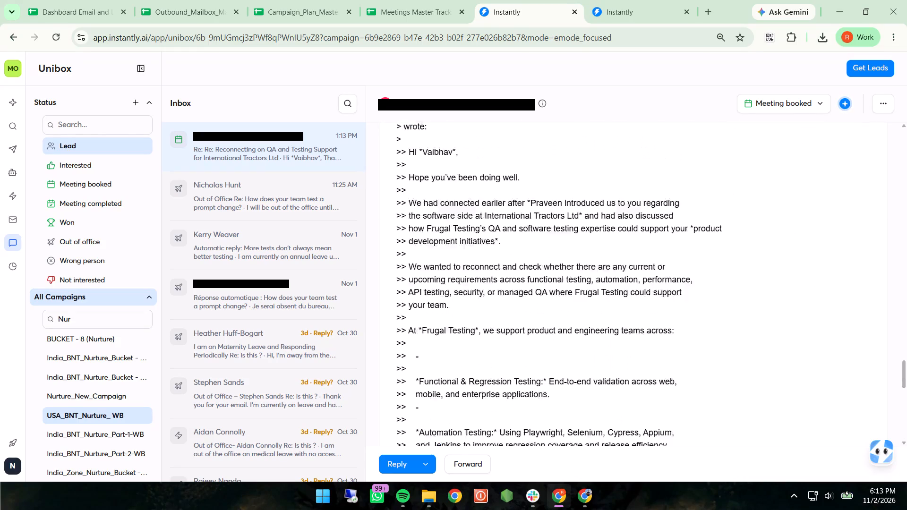
scroll(505, 334, up, 18)
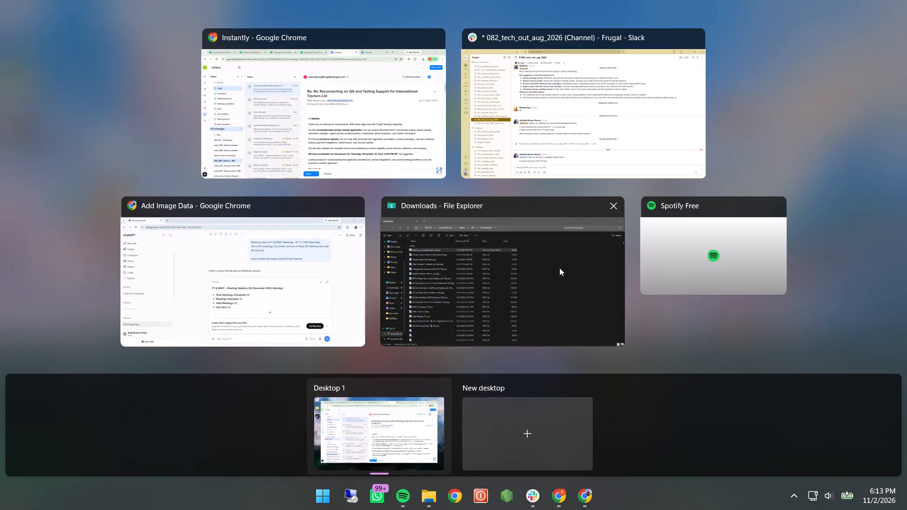
scroll(395, 159, down, 1)
click(385, 152)
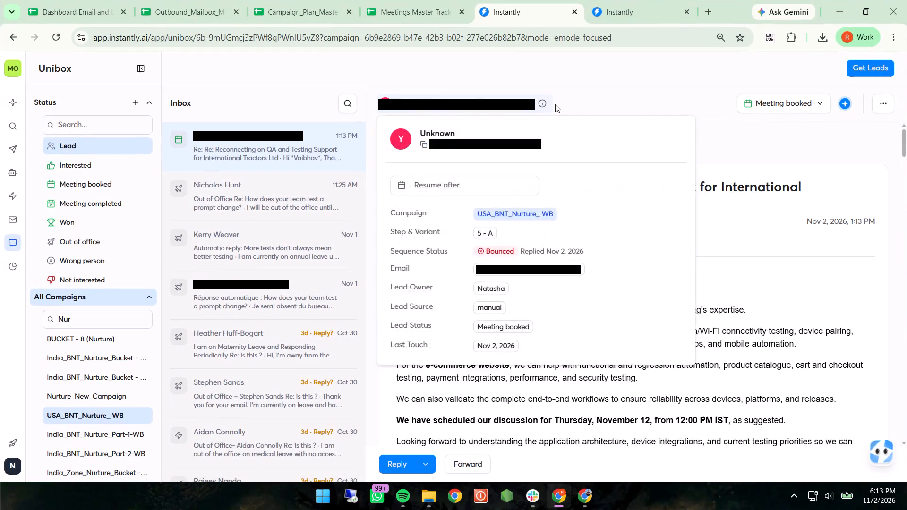
Copy the email address from the International Tractors lead details, clear the campaign filter, and search the inbox list for that address.
click(555, 104)
click(541, 104)
click(541, 104)
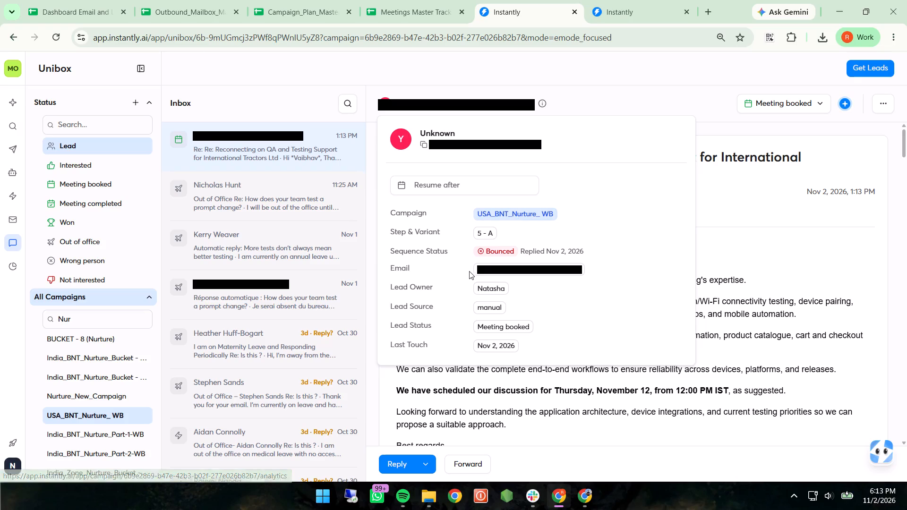
drag(473, 269, 529, 269)
click(529, 269)
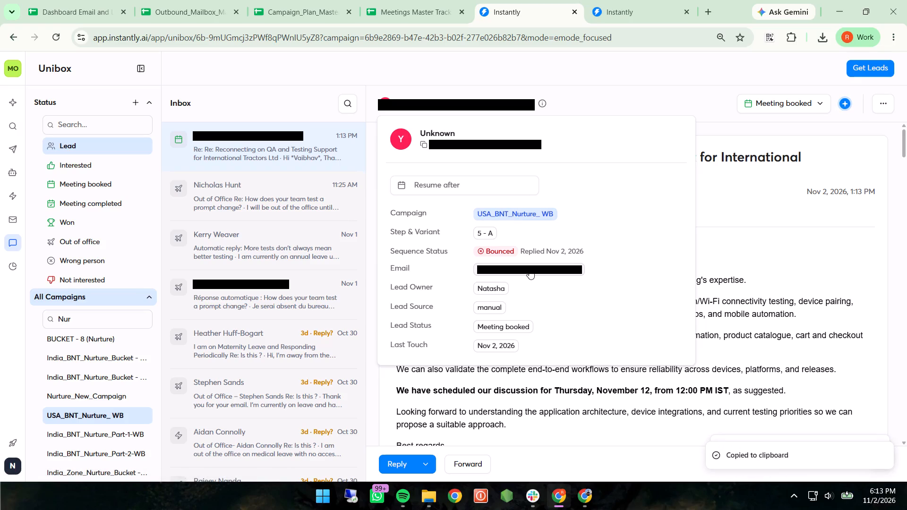
click(82, 300)
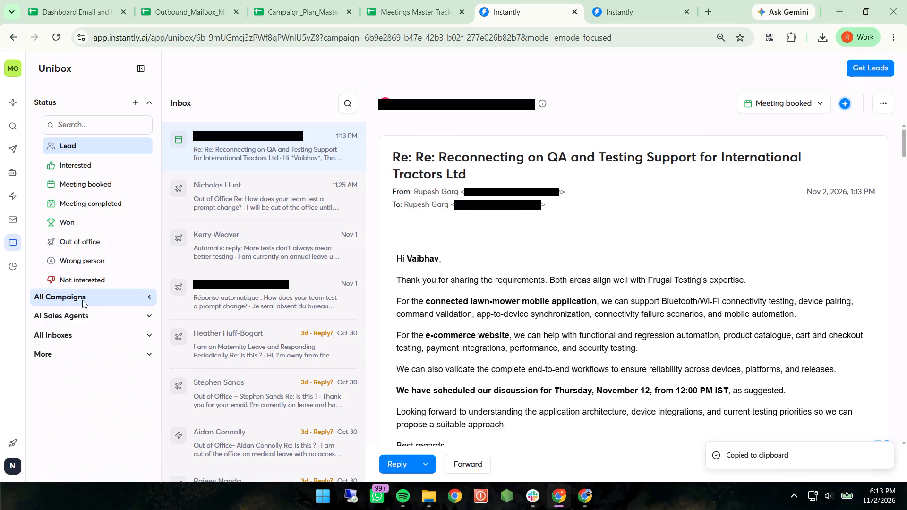
click(83, 336)
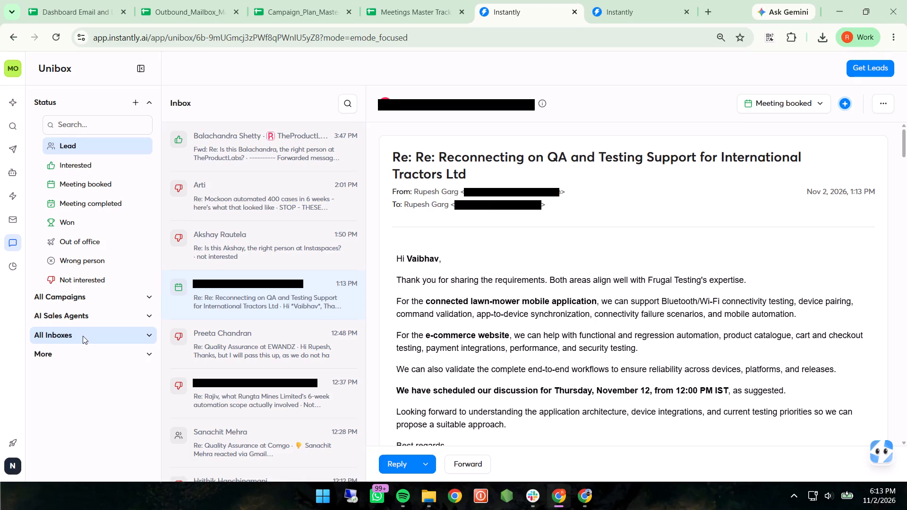
click(86, 351)
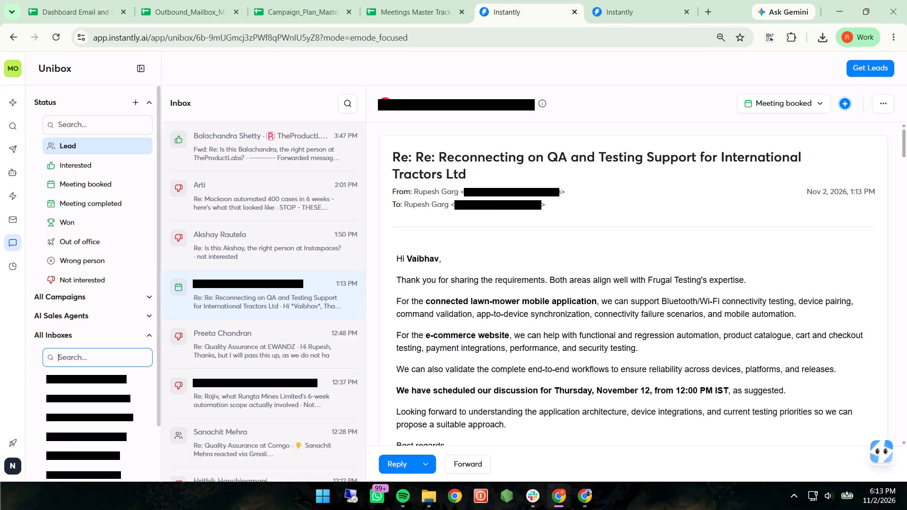
key(ctrl+space)
key(ctrl+v)
key(Return)
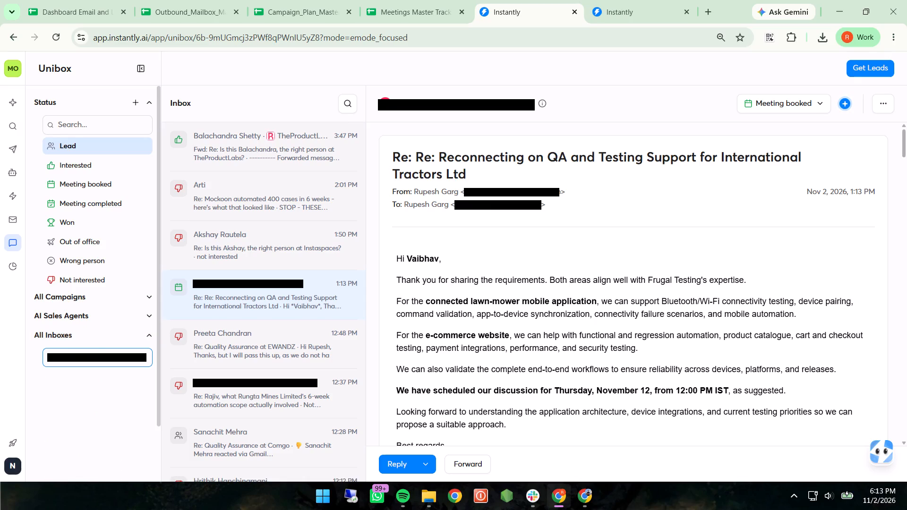
Check the Instaspaces reply, retry the inbox address search, and reopen the International Tractors Ltd thread.
click(218, 223)
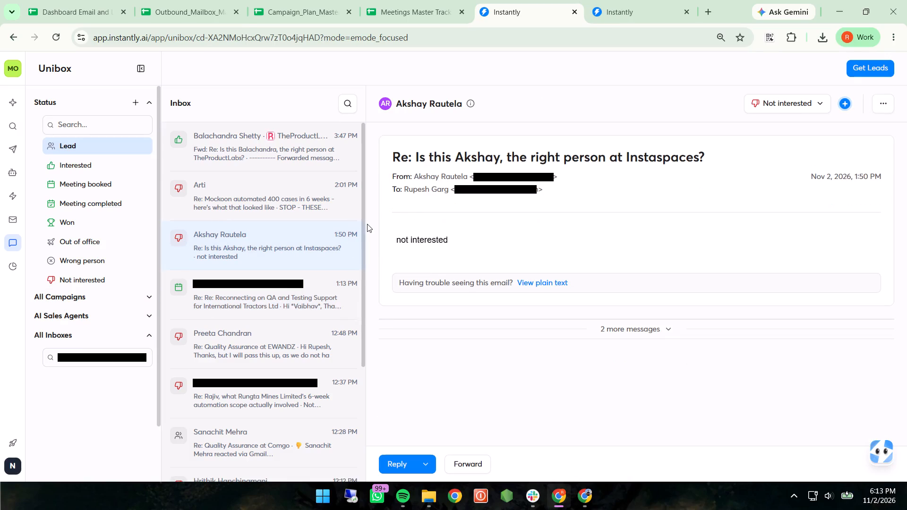
click(137, 357)
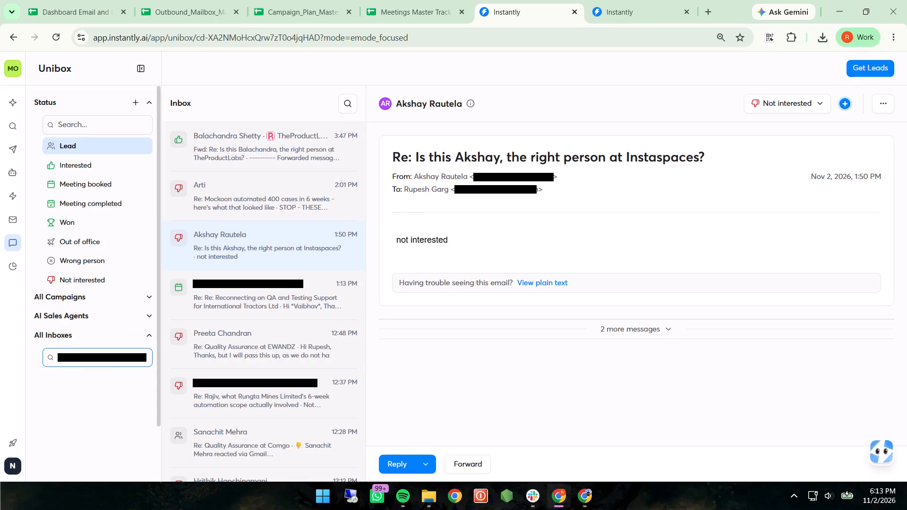
key(shift+Return)
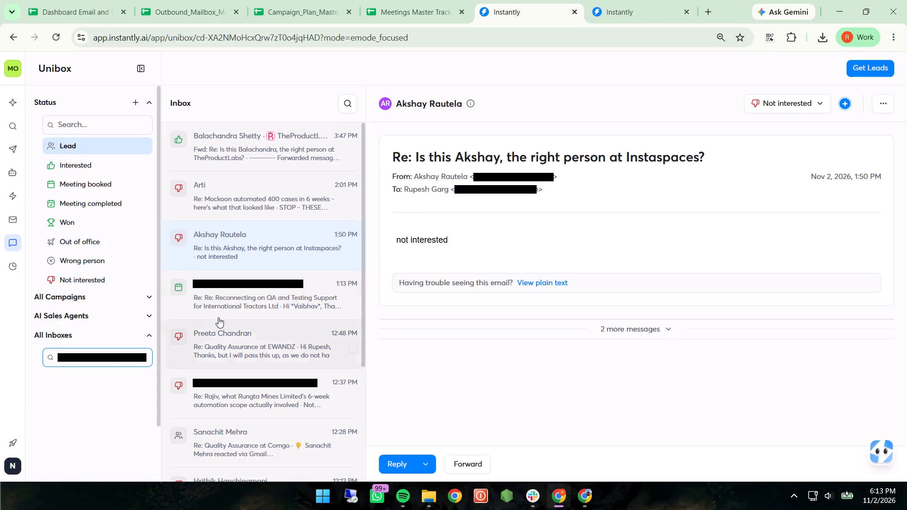
click(237, 307)
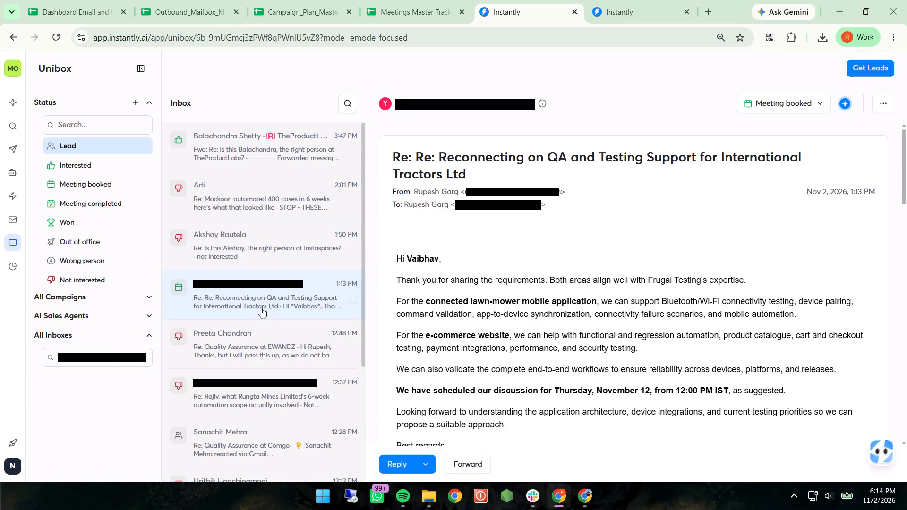
Examine the EWANDZ reply under Quality Assurance at EWANDZ, including its quoted history and the earlier outreach messages in the thread.
click(251, 367)
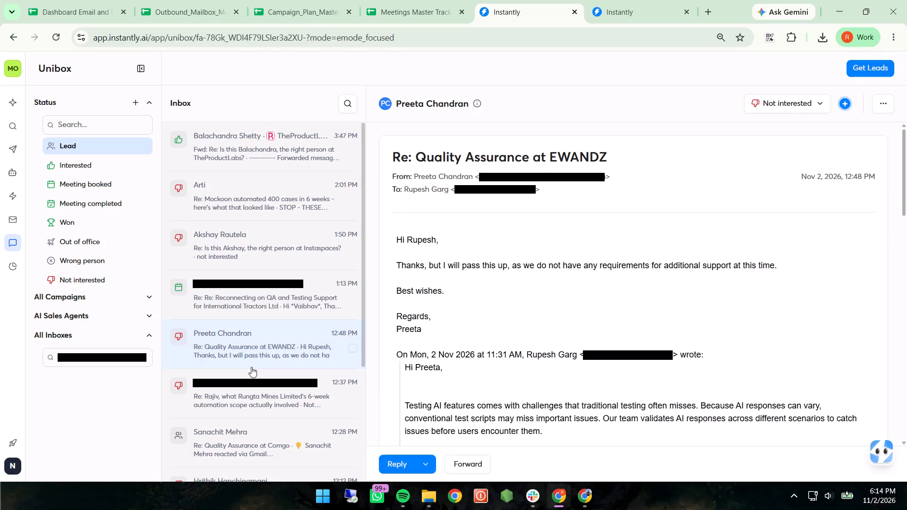
scroll(467, 314, down, 2)
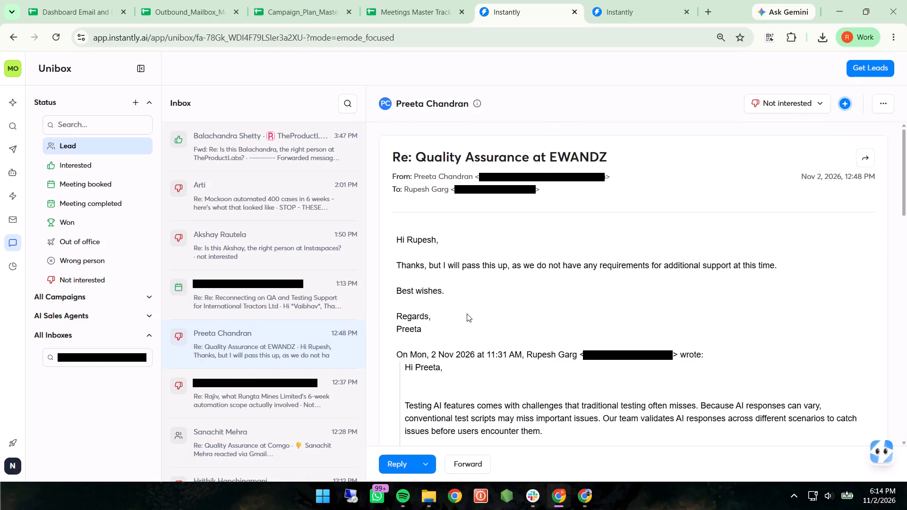
scroll(467, 314, down, 18)
scroll(467, 314, up, 15)
scroll(467, 314, down, 16)
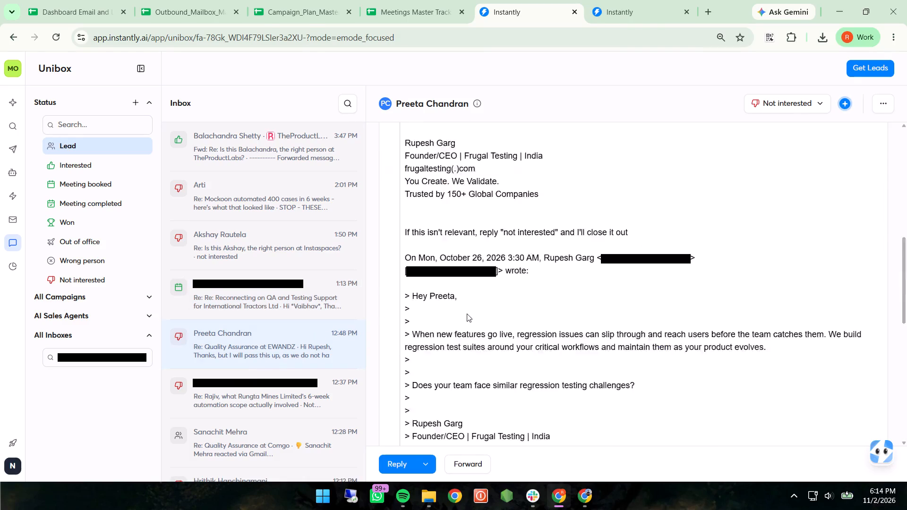
click(559, 420)
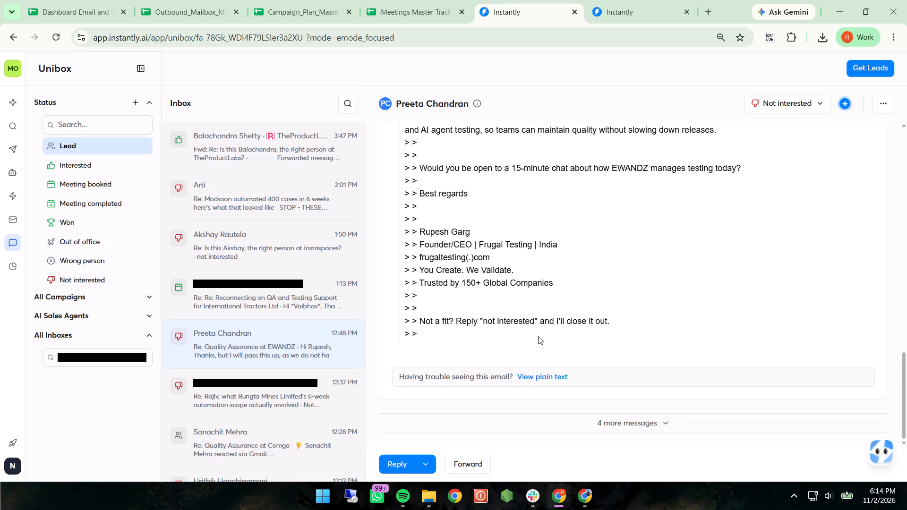
scroll(538, 336, down, 3)
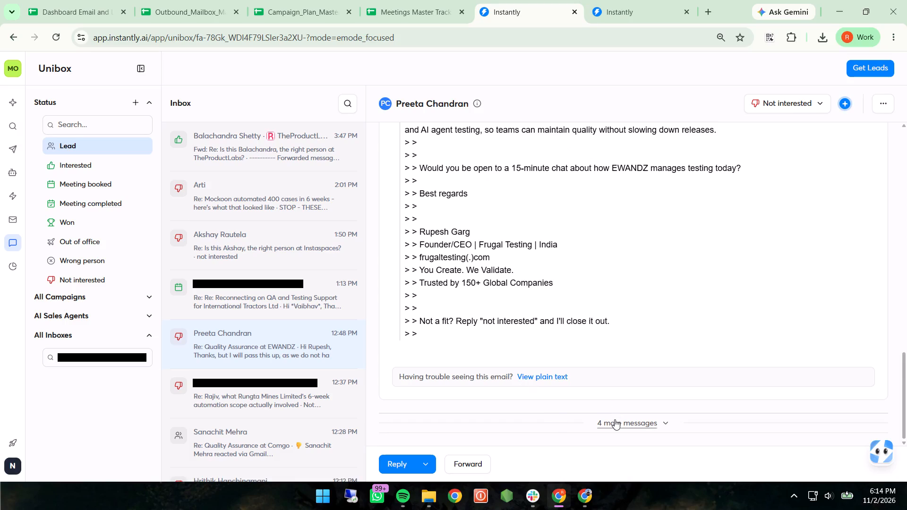
click(615, 419)
scroll(588, 362, down, 17)
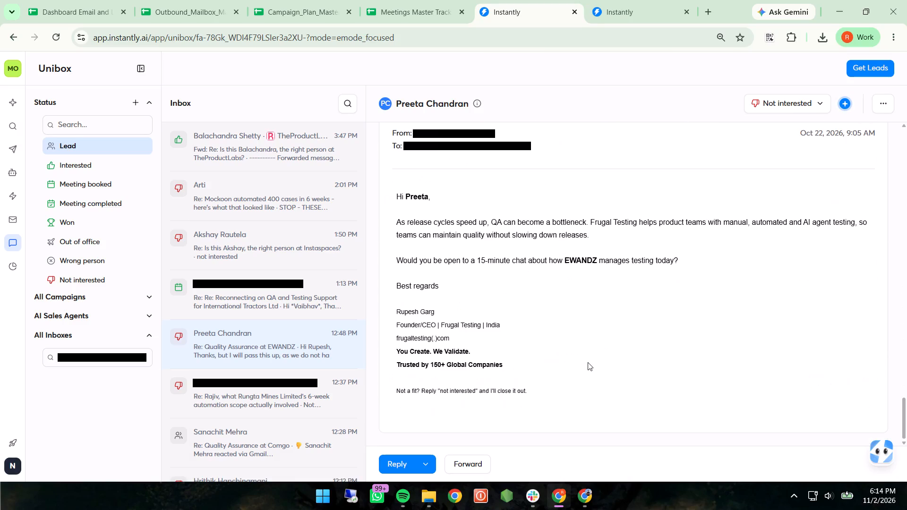
scroll(588, 362, down, 9)
scroll(588, 362, up, 14)
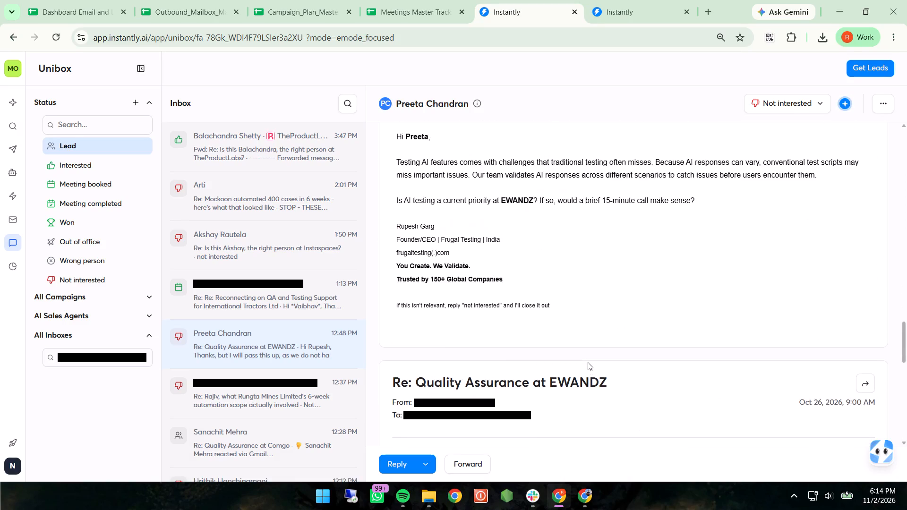
scroll(588, 362, up, 19)
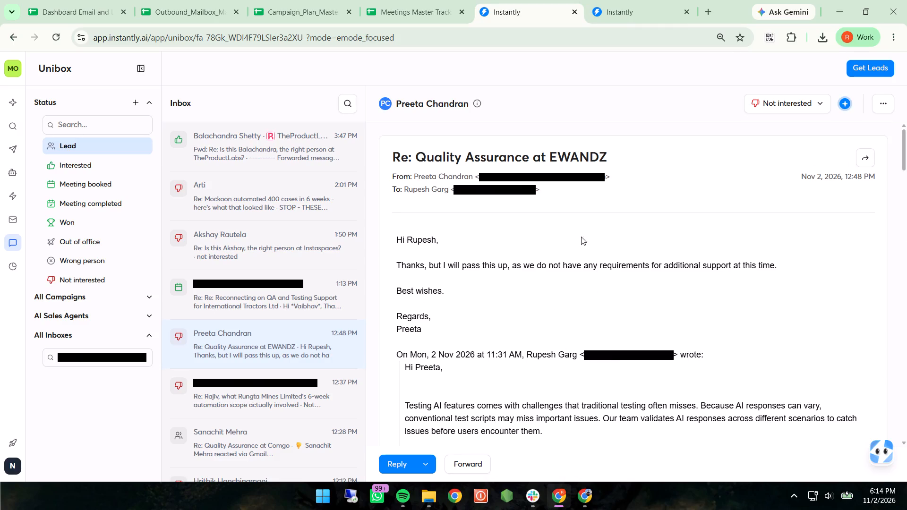
Reopen the International Tractors Ltd thread and check the lead details, including campaign and sequence status.
click(234, 310)
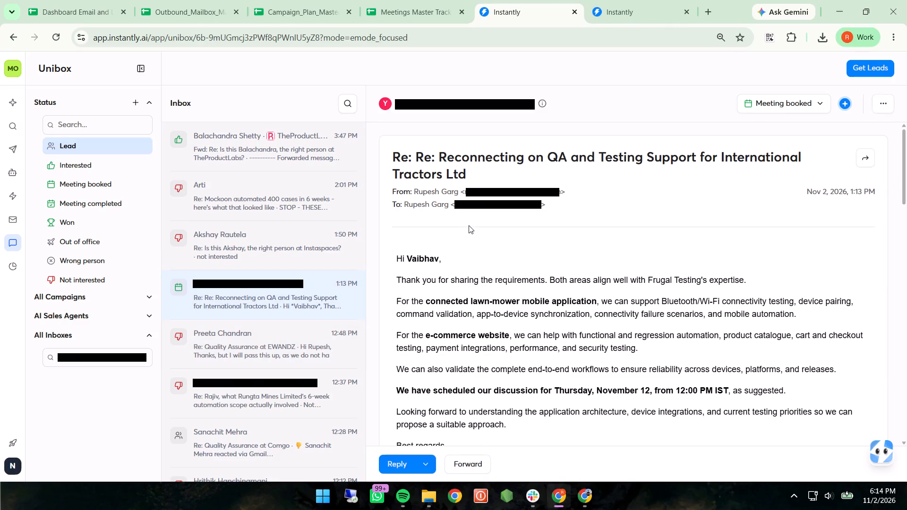
click(542, 105)
click(542, 105)
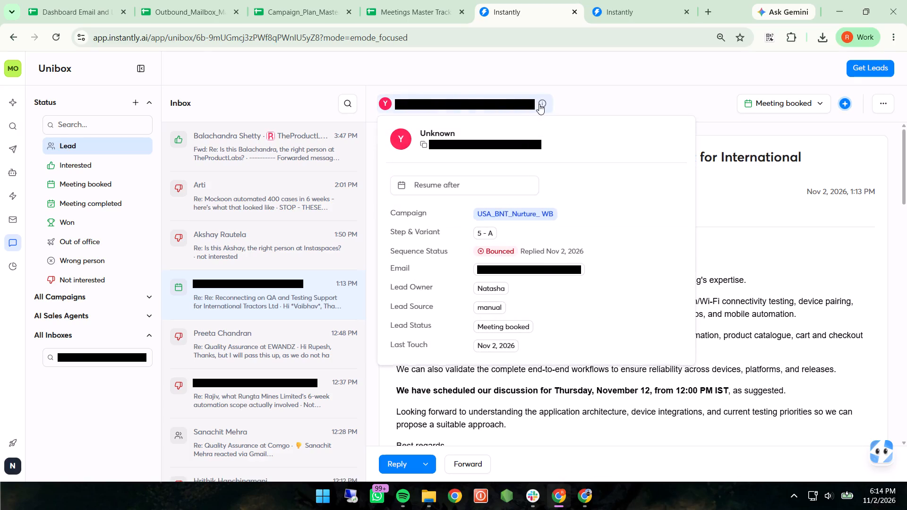
click(738, 291)
Copy the original sender's email address from the forwarded message header in the International Tractors Ltd thread.
scroll(482, 229, down, 2)
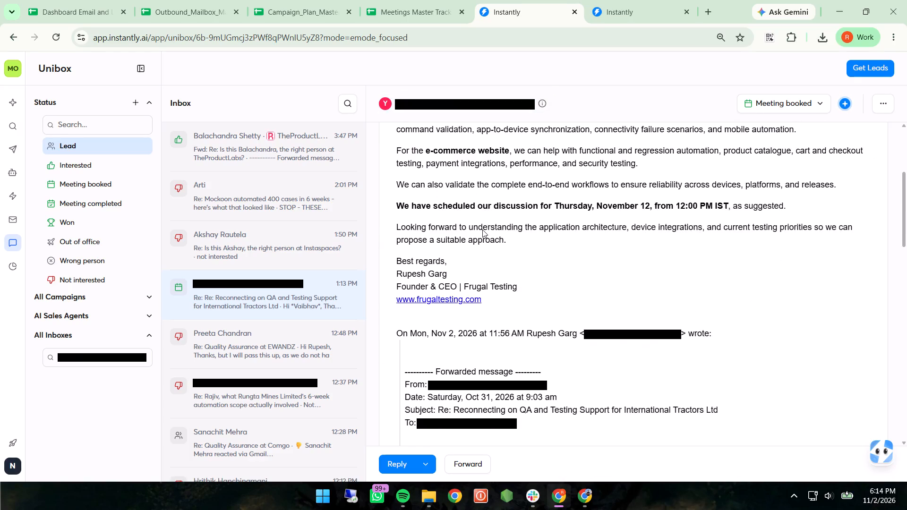
scroll(482, 229, down, 4)
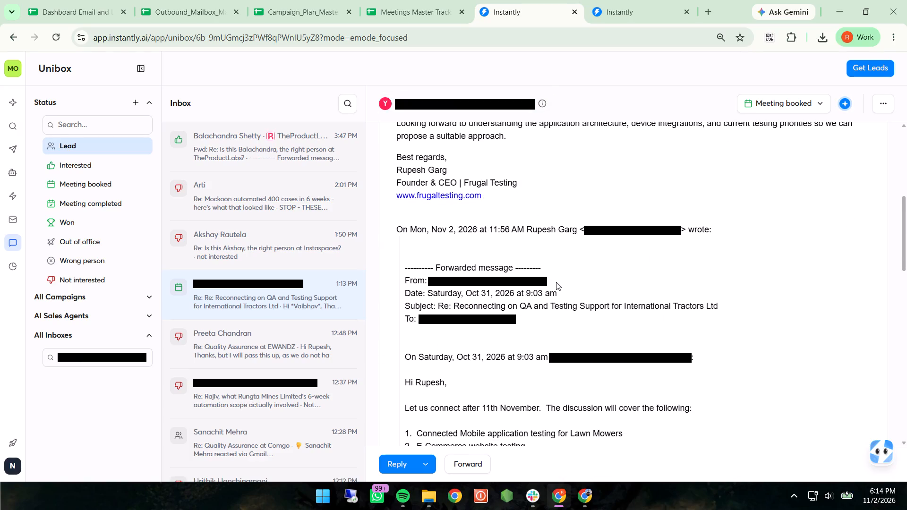
drag(556, 282, 430, 281)
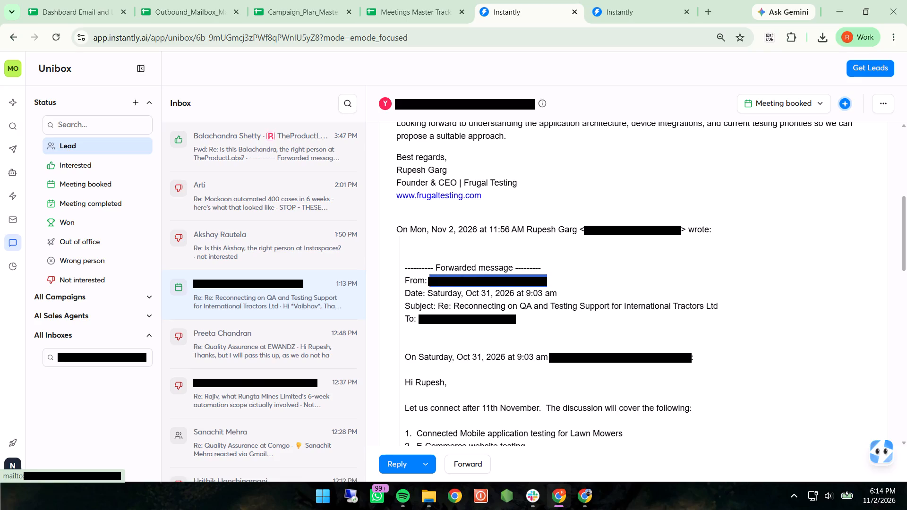
drag(430, 281, 431, 280)
key(ctrl+c)
key(ctrl+c)
key(ctrl+c)
key(ctrl+c)
key(ctrl+c)
scroll(460, 212, up, 3)
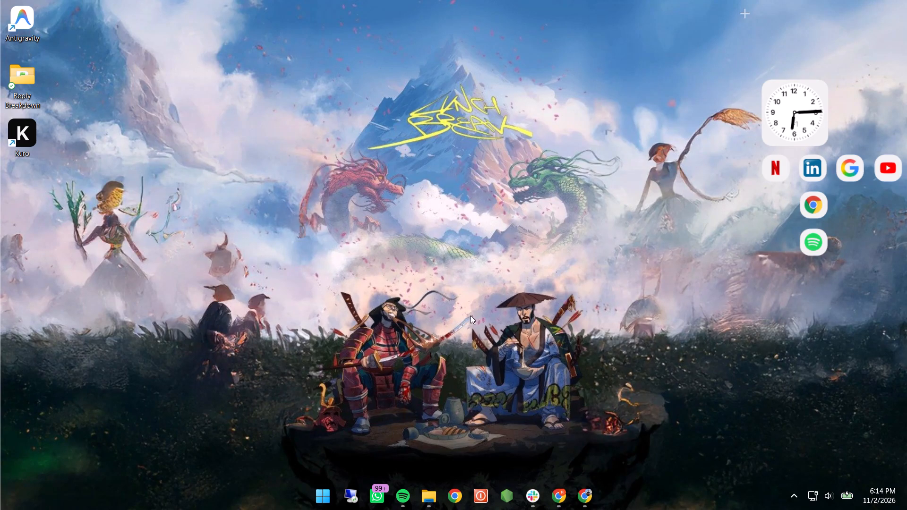
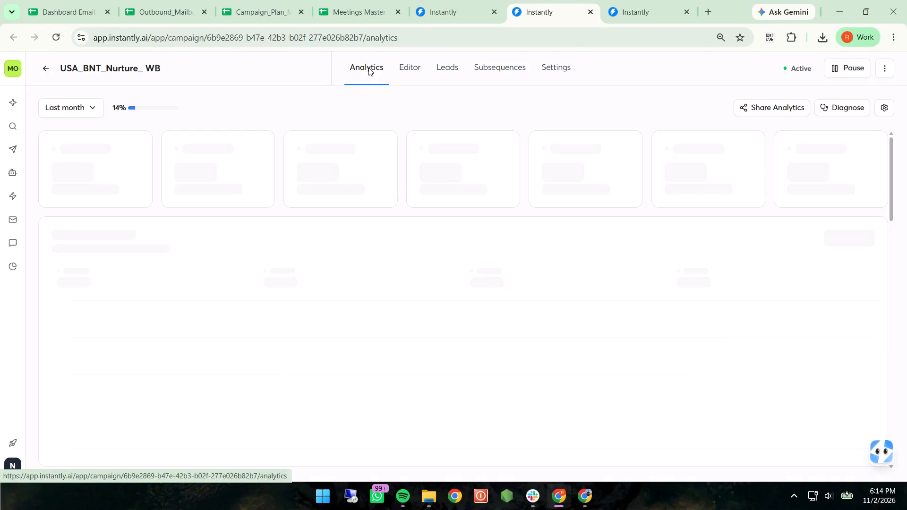
Search the leads of the USA_BNT_Nurture_ WB campaign for the copied sender email address.
click(449, 66)
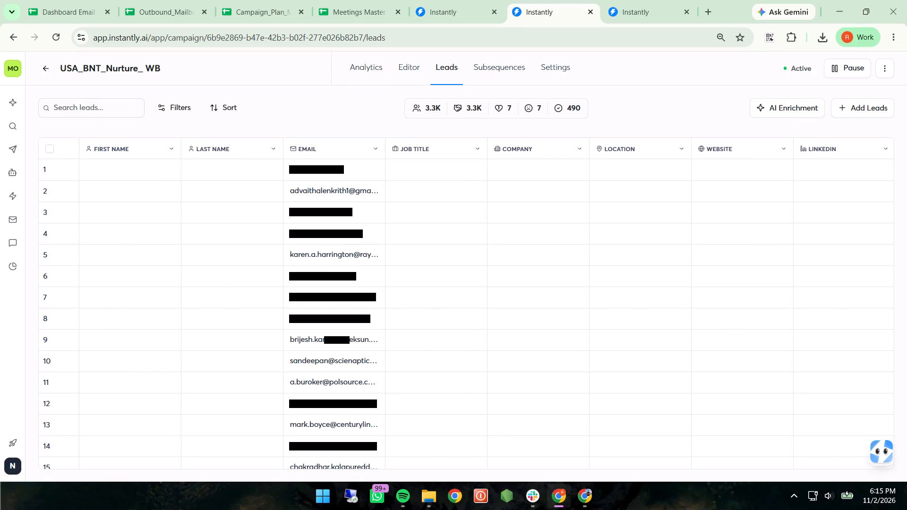
click(81, 100)
key(ctrl+v)
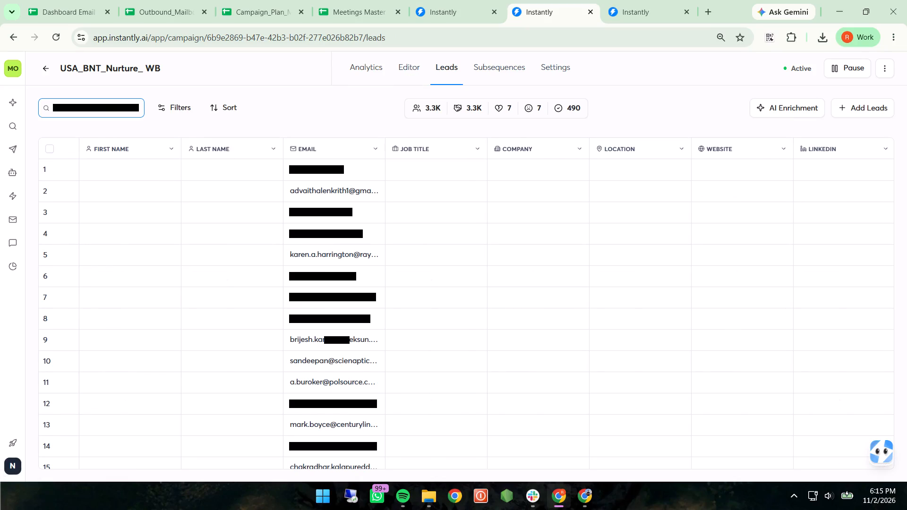
key(Return)
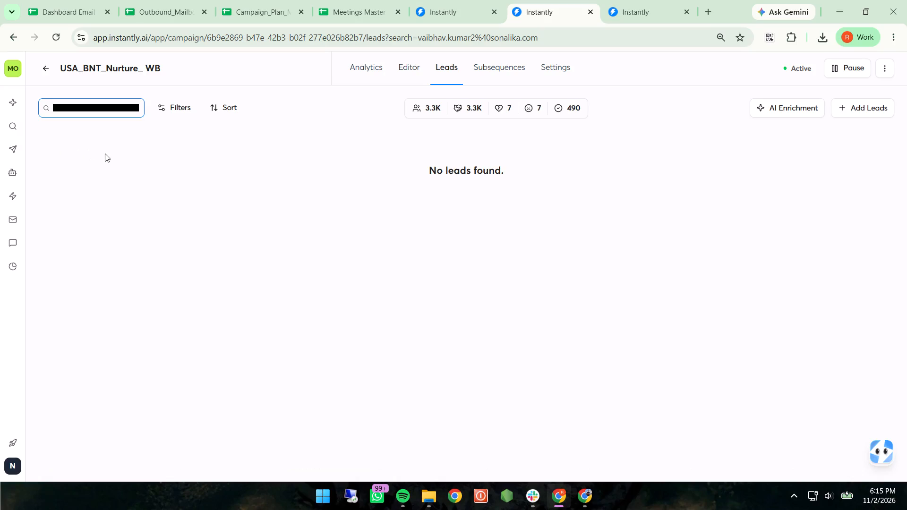
scroll(97, 111, right, 1)
scroll(97, 111, left, 1)
click(97, 111)
scroll(97, 111, right, 2)
scroll(97, 111, left, 2)
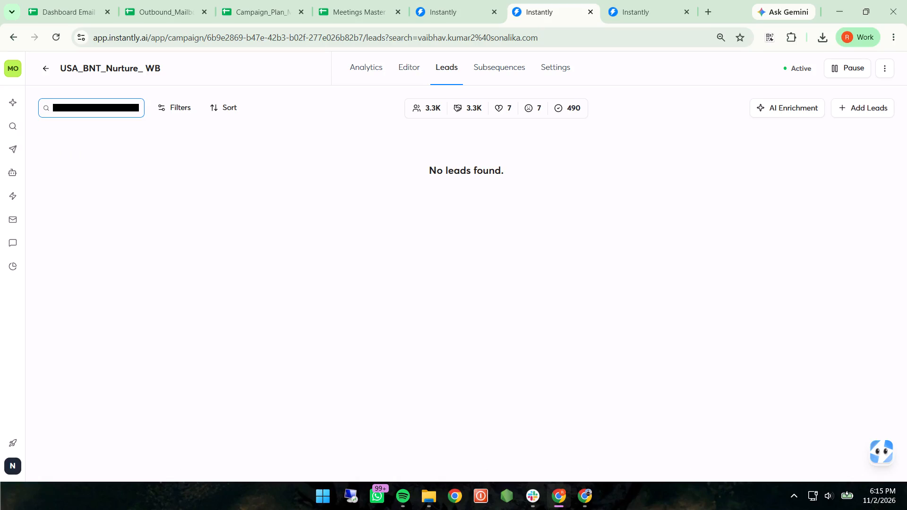
click(125, 109)
click(135, 109)
Return to the International Tractors Ltd thread and review the latest meeting reply, its forwarded message header and the lead details.
click(461, 0)
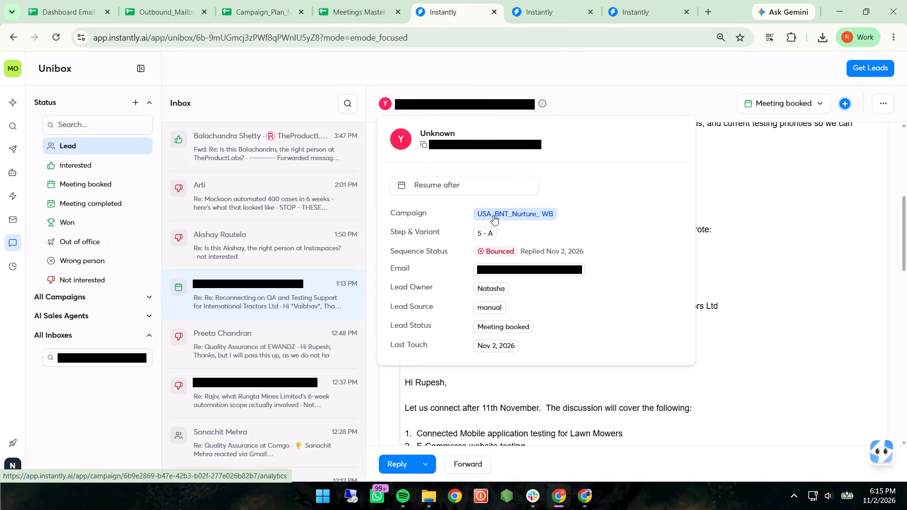
click(584, 109)
scroll(582, 240, up, 4)
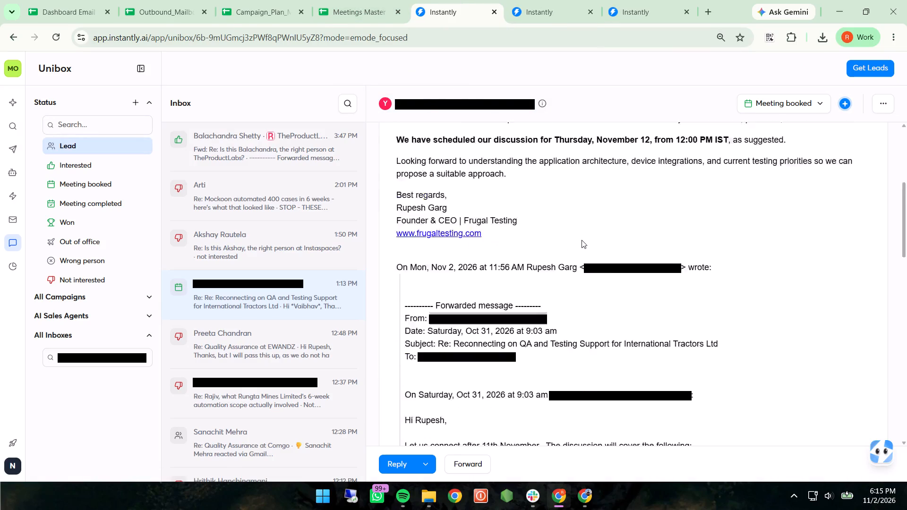
scroll(582, 240, up, 6)
scroll(582, 240, down, 13)
scroll(582, 240, up, 12)
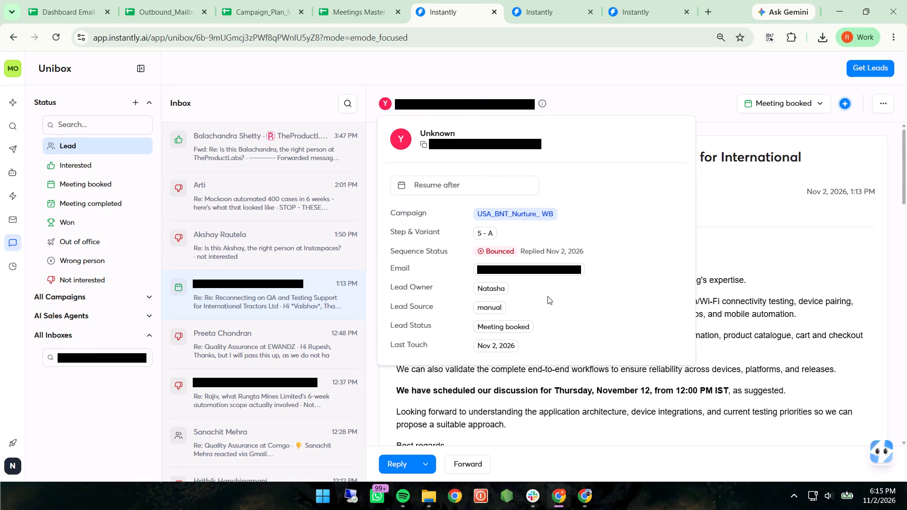
scroll(550, 314, down, 11)
double_click(606, 95)
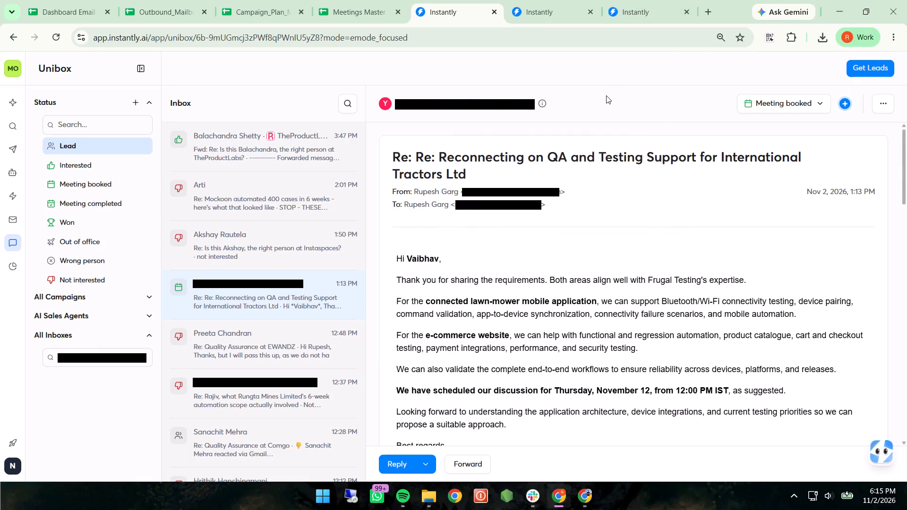
right_click(606, 95)
click(606, 95)
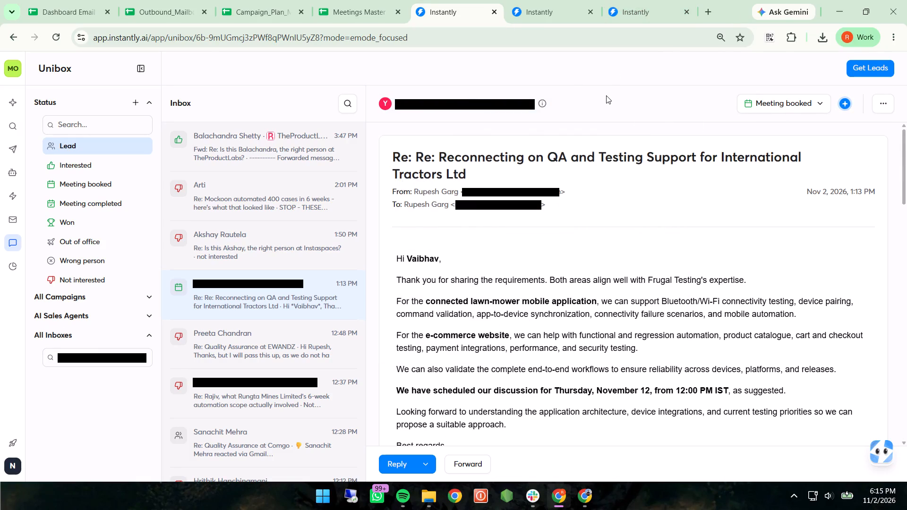